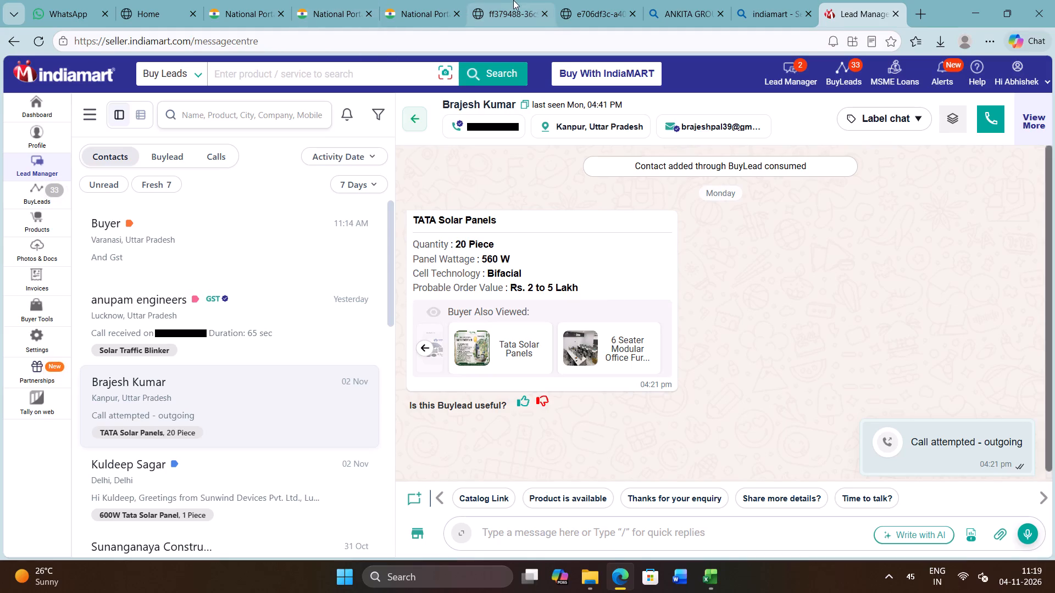
# Check the Bank Loan option of the customer's rooftop solar application on the consumer portal.
pyautogui.click(422, 0)
pyautogui.click(880, 363)
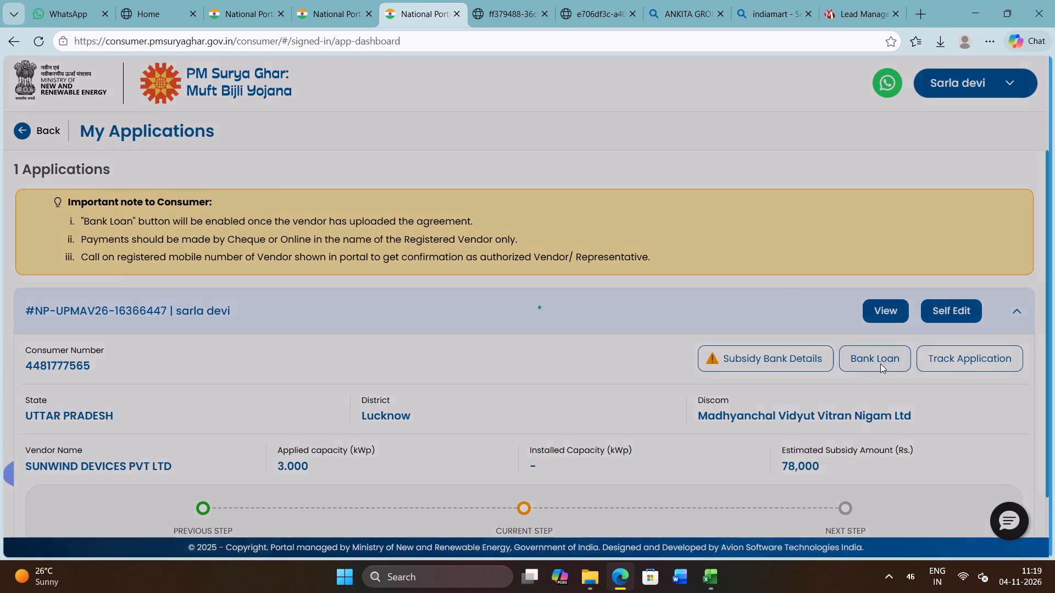
pyautogui.click(532, 317)
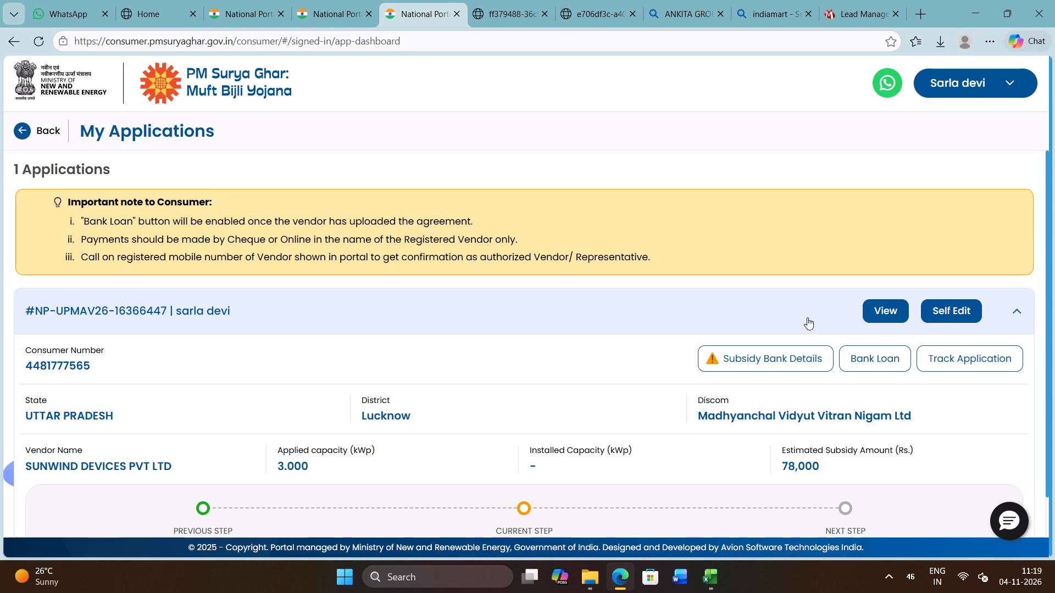
pyautogui.click(876, 359)
pyautogui.click(519, 317)
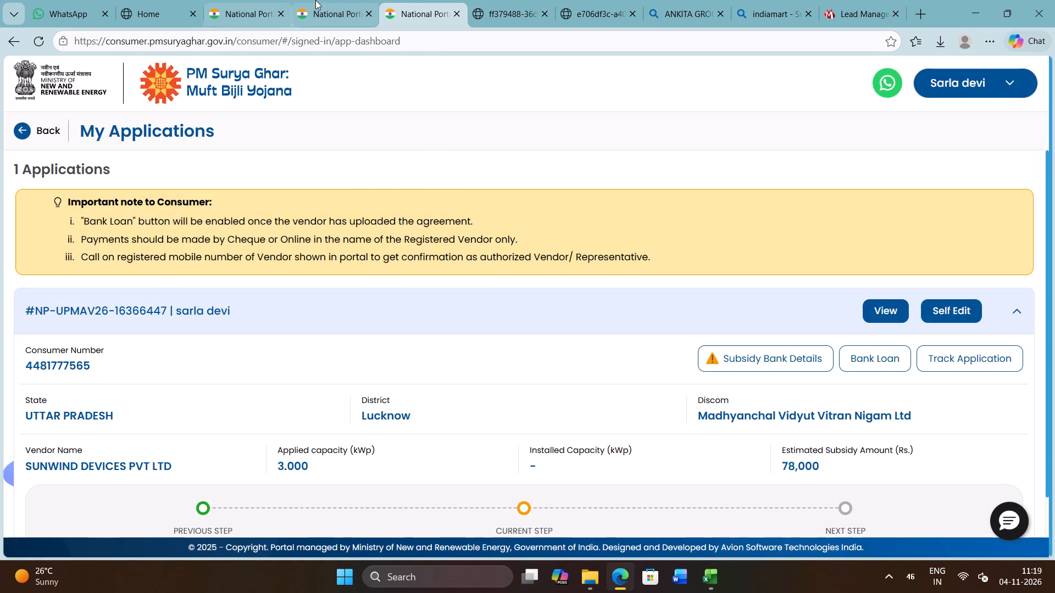
# On the vendor portal, open the Site Feasibility Report form for the first application in the list.
pyautogui.click(323, 0)
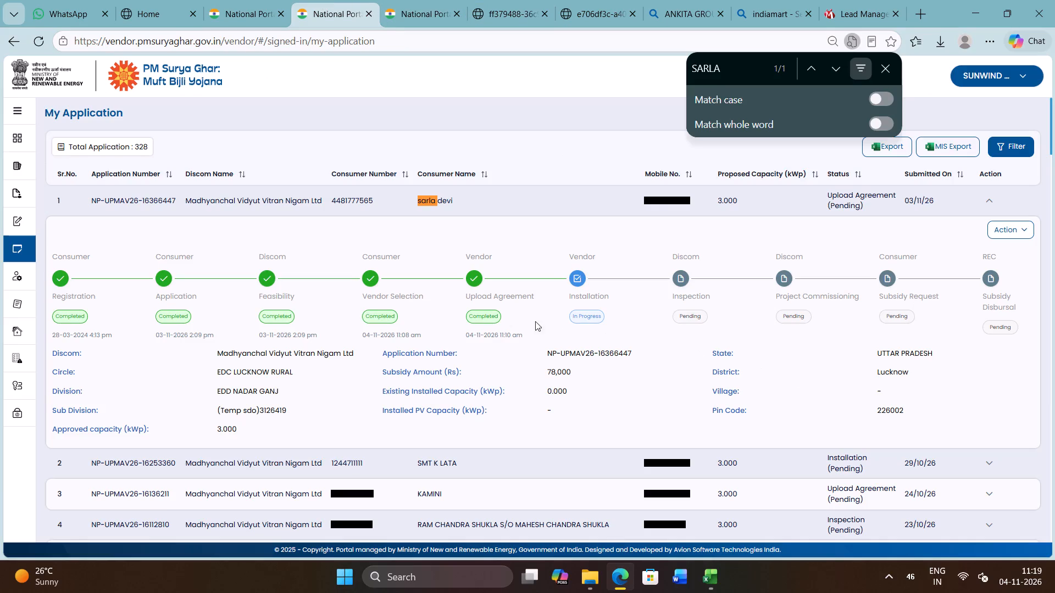
pyautogui.click(1023, 230)
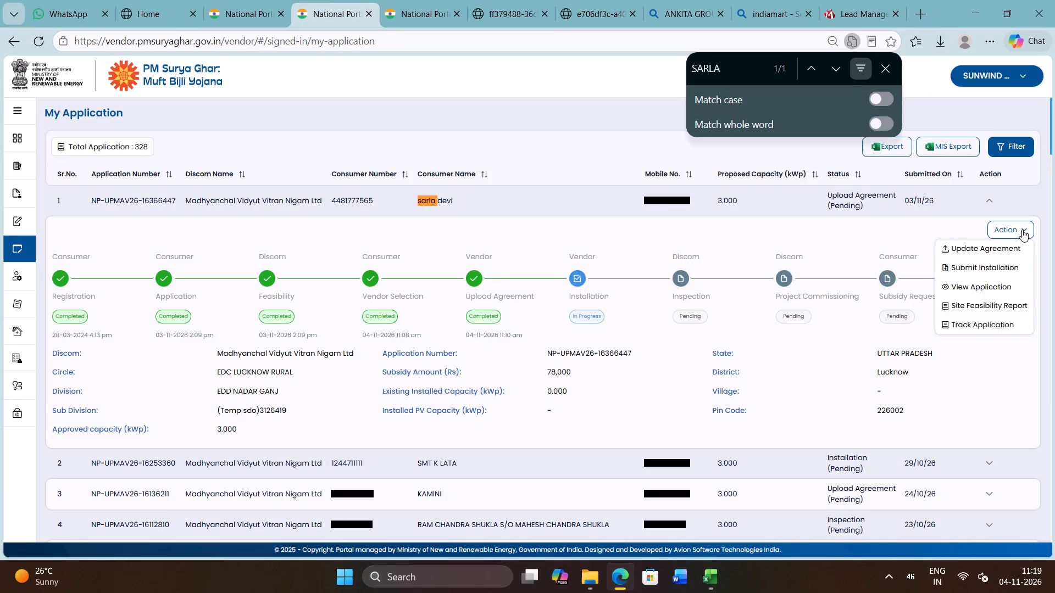
pyautogui.click(979, 306)
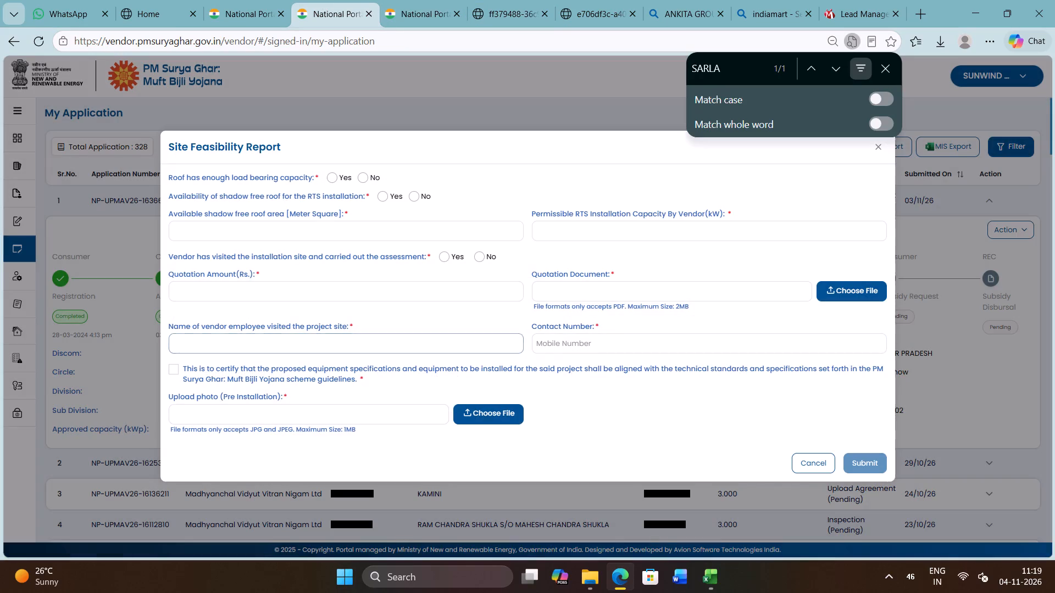
# Answer Yes for roof load bearing capacity, shadow-free roof availability and the vendor's site visit and assessment.
pyautogui.click(331, 178)
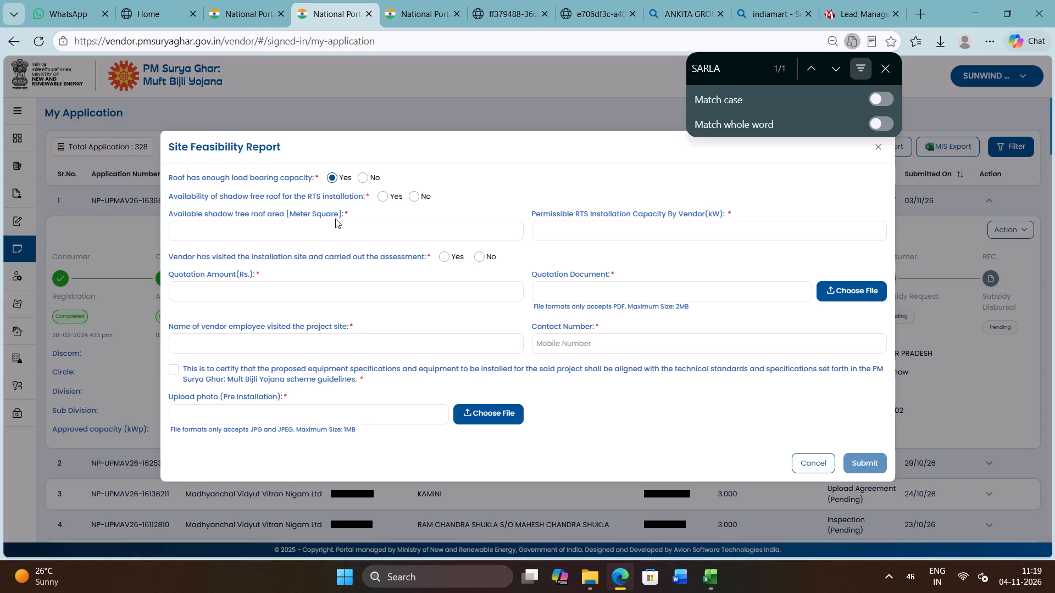
pyautogui.click(384, 193)
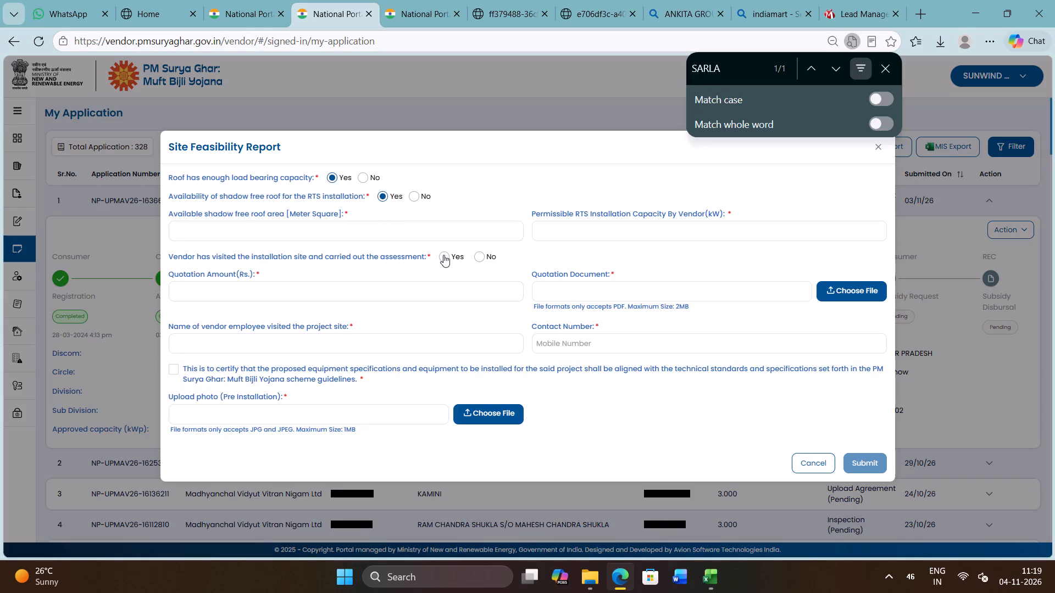
pyautogui.click(443, 255)
# Fill in 40 square metres of shadow-free roof area, 3 kW permissible installation capacity and a quotation amount of Rs. 286000.
pyautogui.click(260, 238)
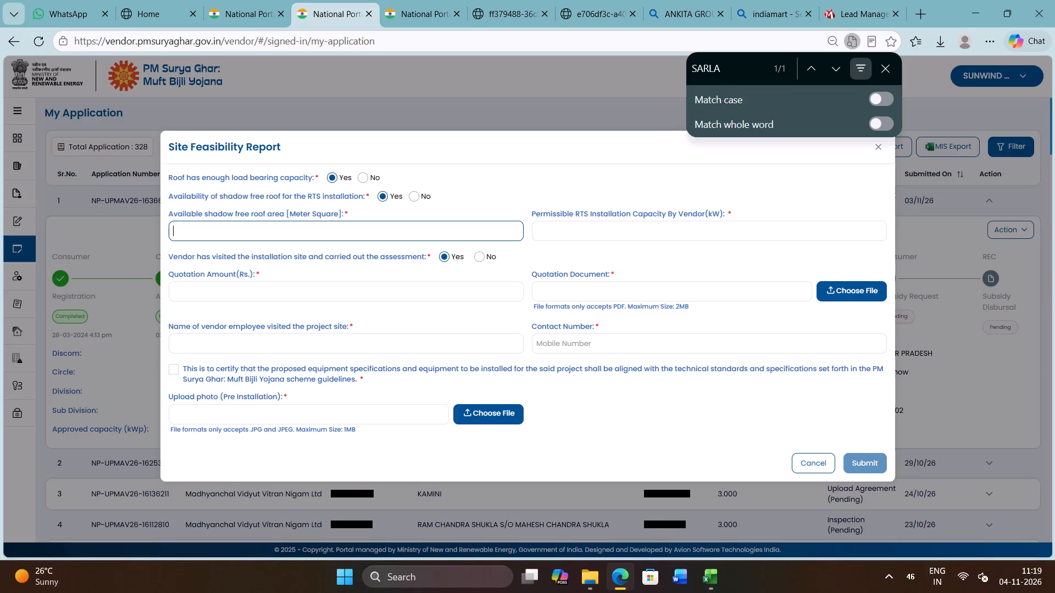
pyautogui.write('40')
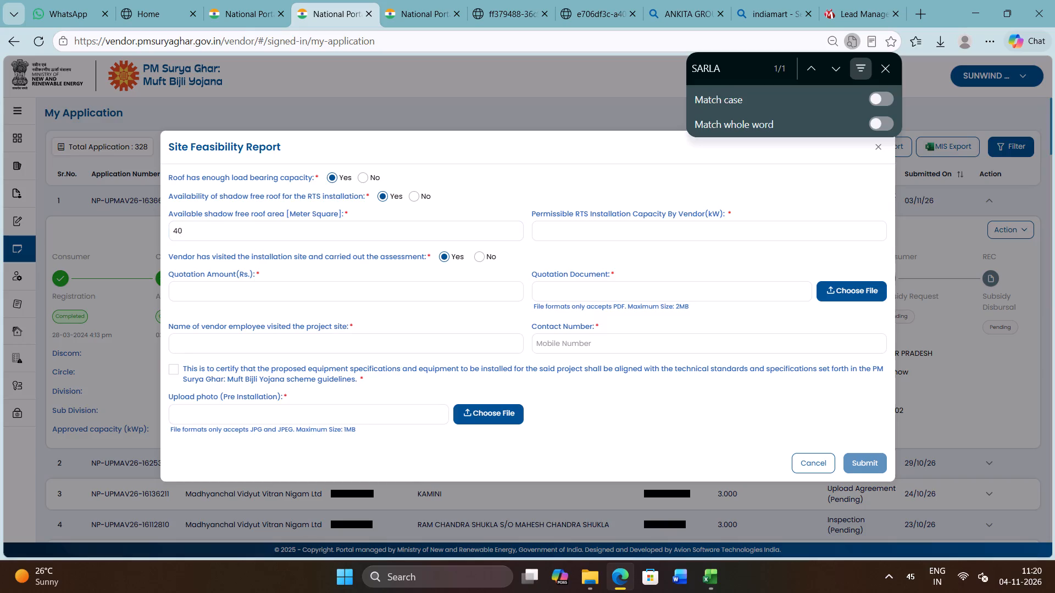
pyautogui.click(585, 228)
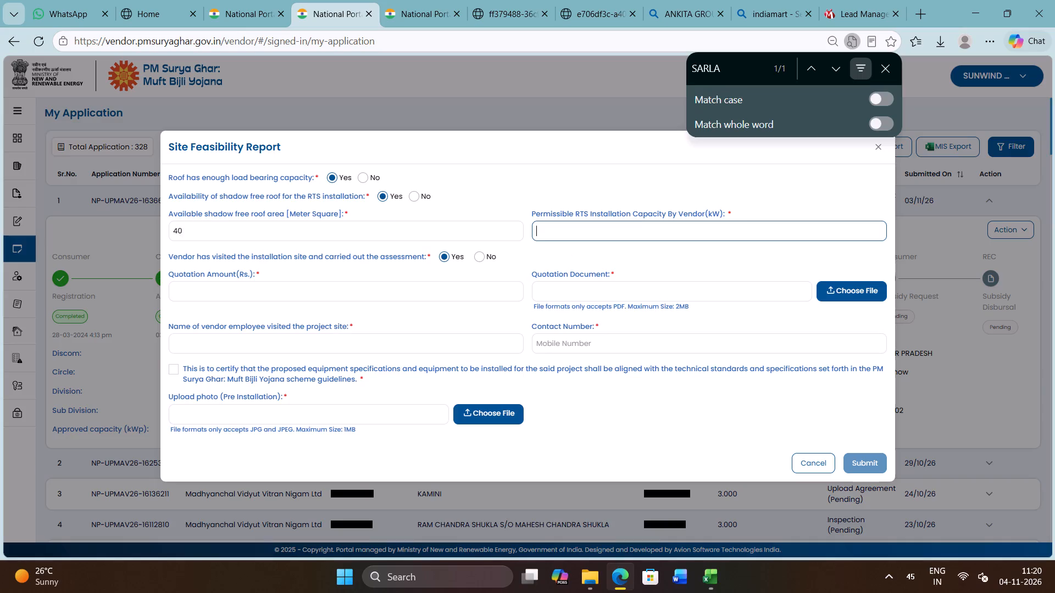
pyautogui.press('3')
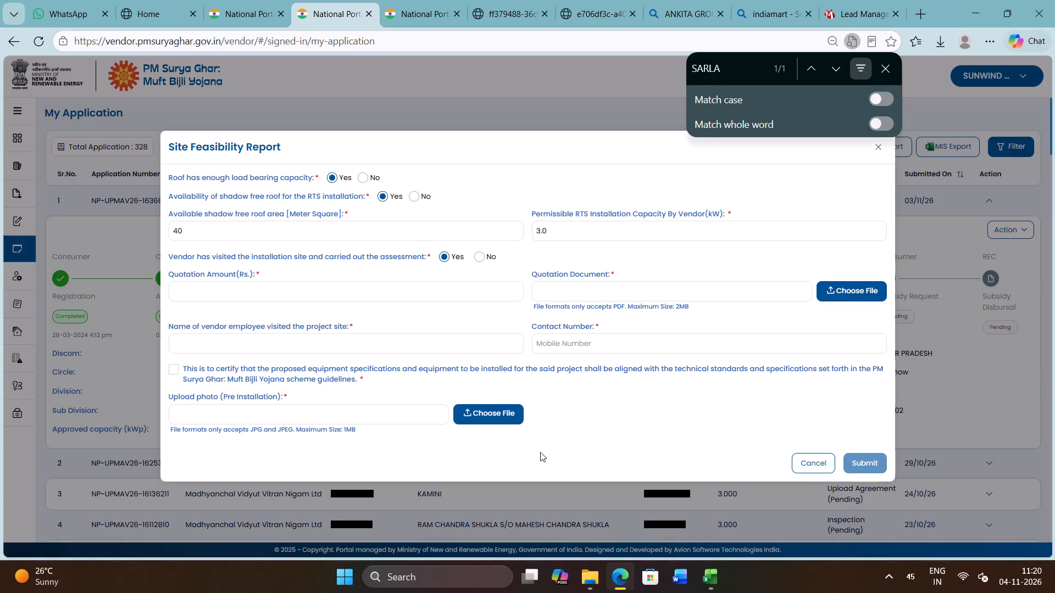
pyautogui.click(284, 296)
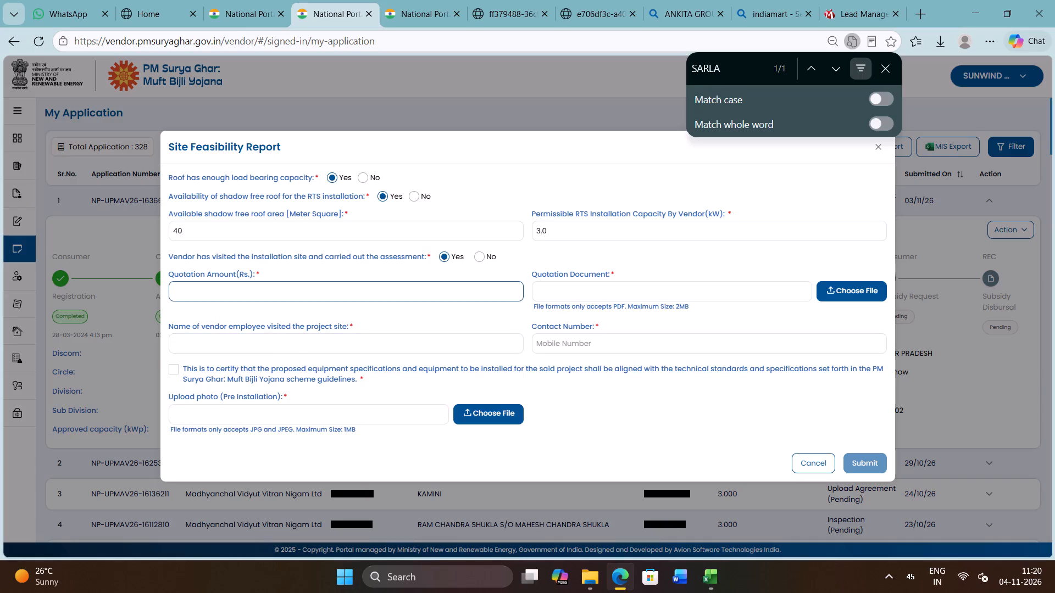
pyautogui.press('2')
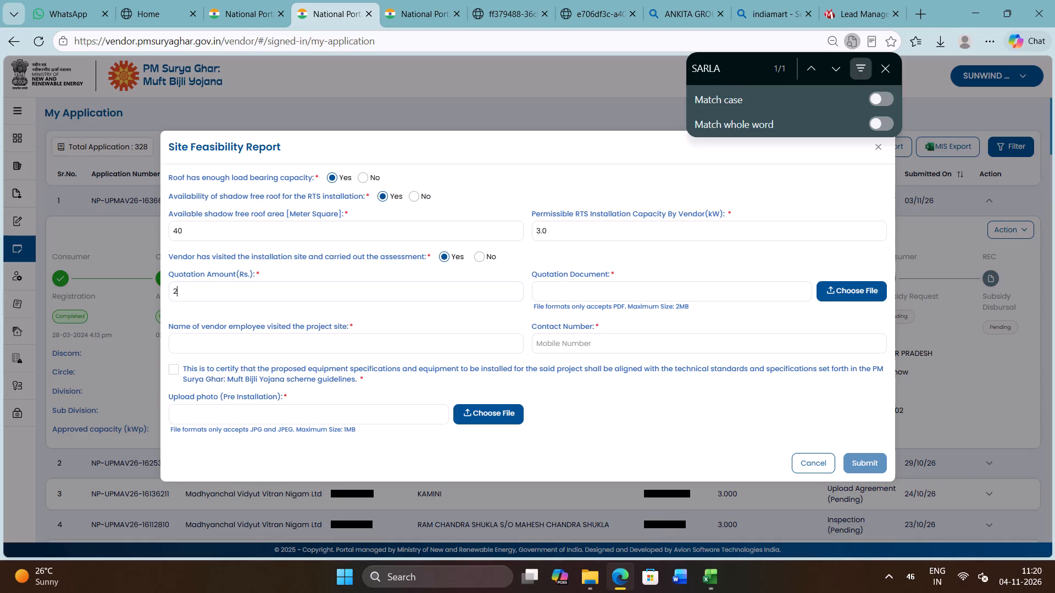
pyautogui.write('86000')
pyautogui.click(625, 288)
# Look through the existing quotations in the TATA QUOTATION 26-27 folder in File Explorer.
pyautogui.click(587, 579)
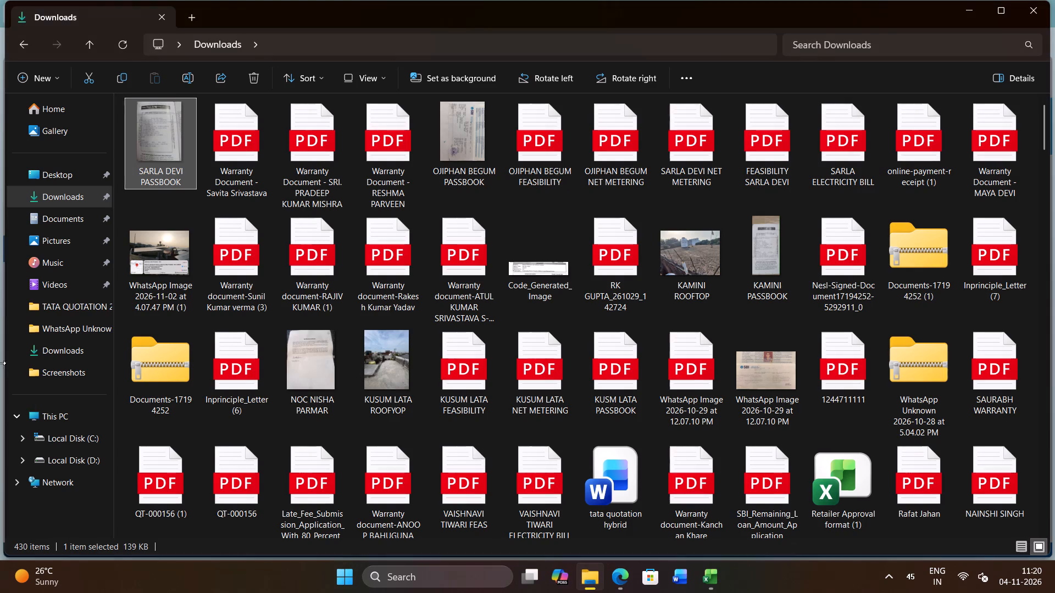
pyautogui.click(60, 307)
pyautogui.scroll(-10, 429, 439)
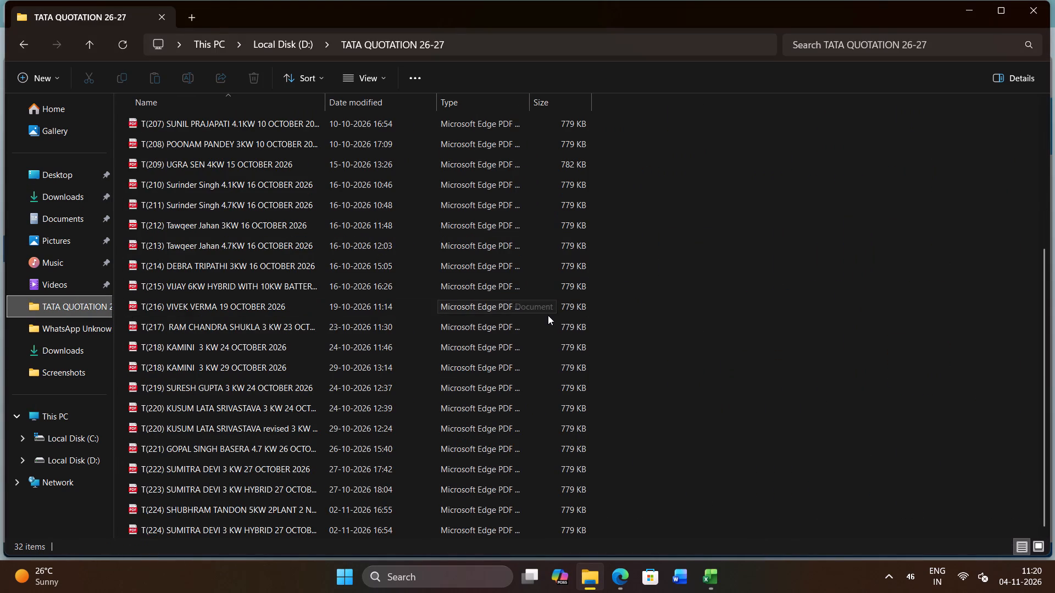
pyautogui.scroll(10, 549, 316)
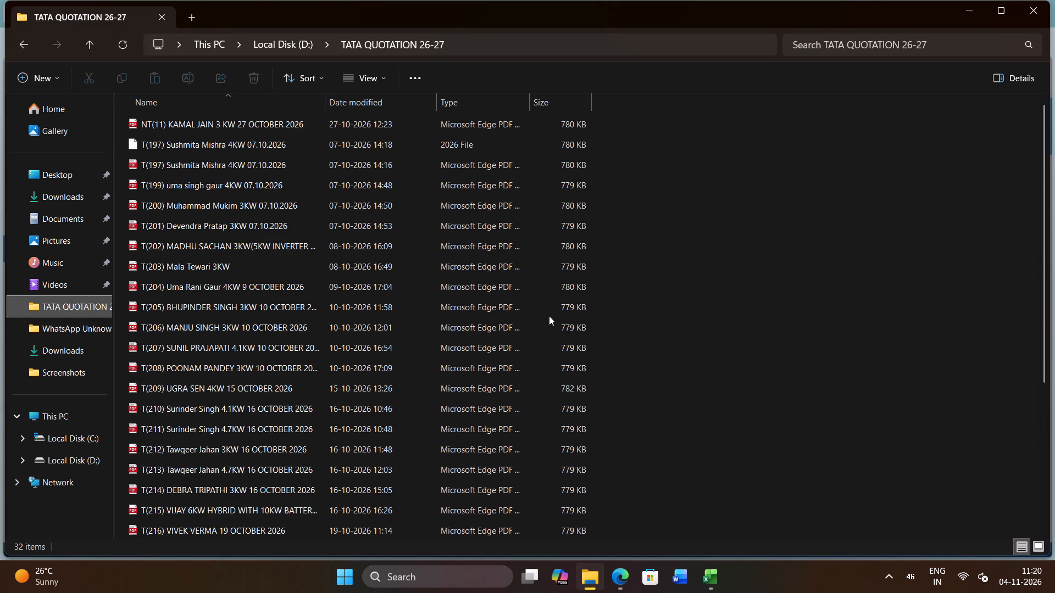
pyautogui.scroll(-1, 559, 328)
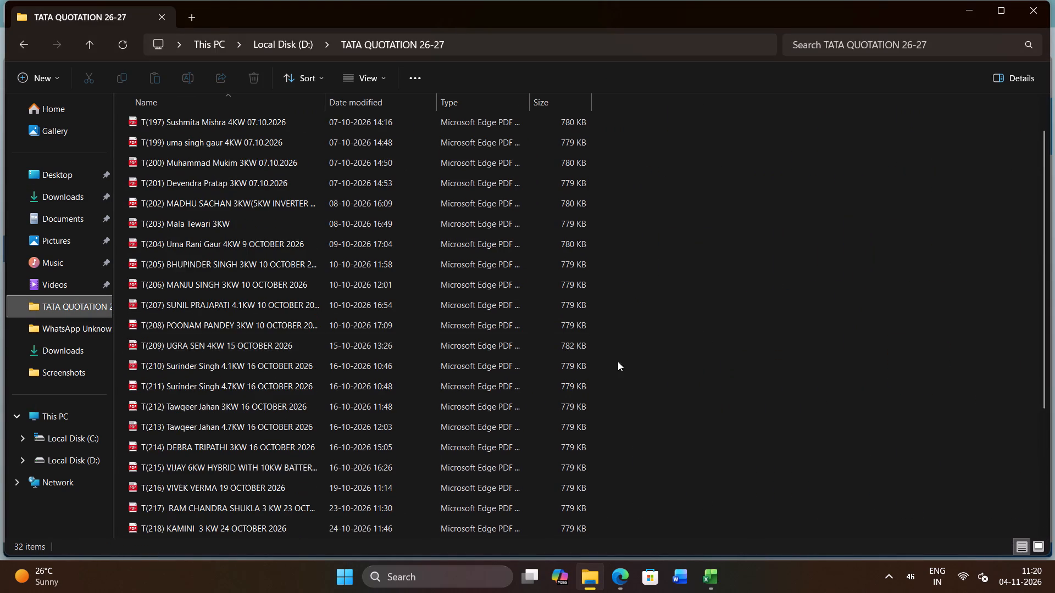
# Open the recent TATA QUOTATION document in Word.
pyautogui.click(718, 575)
pyautogui.click(680, 583)
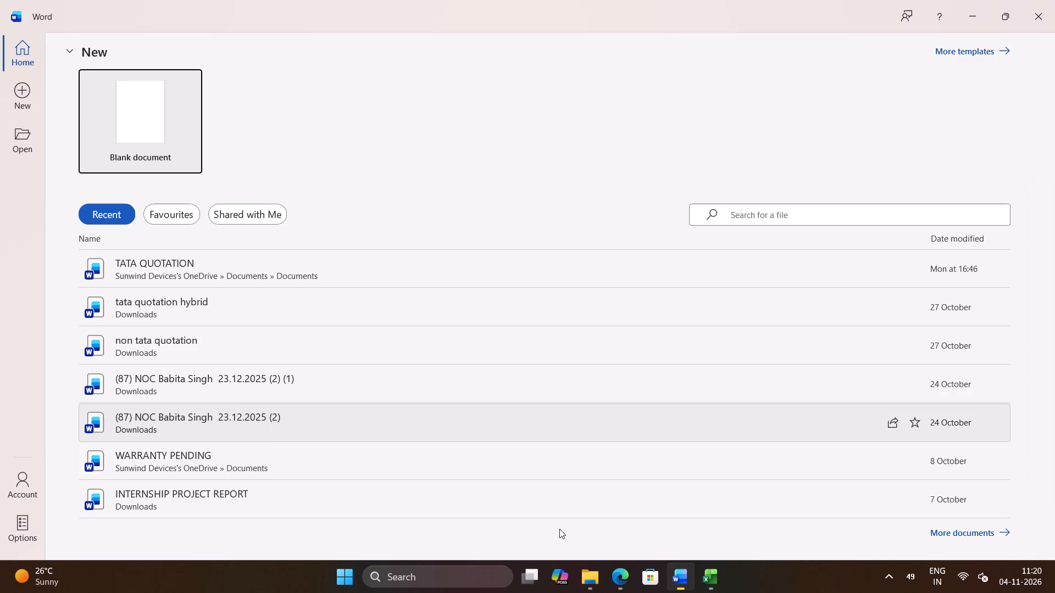
pyautogui.click(258, 312)
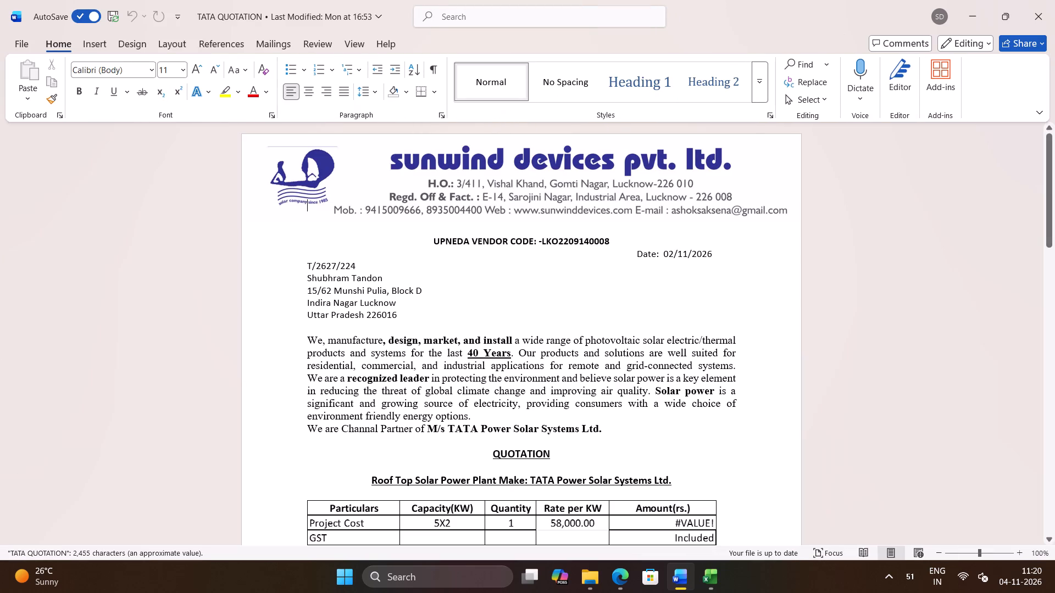
# Replace the customer name in the quotation's addressee block with the applicant's name in capitals.
pyautogui.moveTo(392, 282); pyautogui.dragTo(271, 286)
pyautogui.click(359, 280)
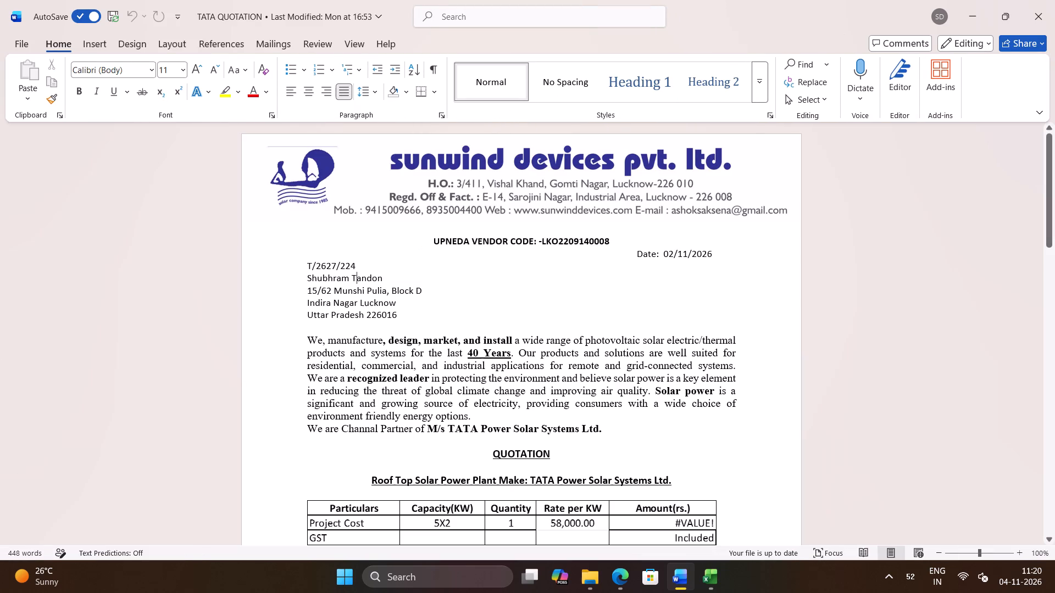
pyautogui.moveTo(380, 278); pyautogui.dragTo(293, 278)
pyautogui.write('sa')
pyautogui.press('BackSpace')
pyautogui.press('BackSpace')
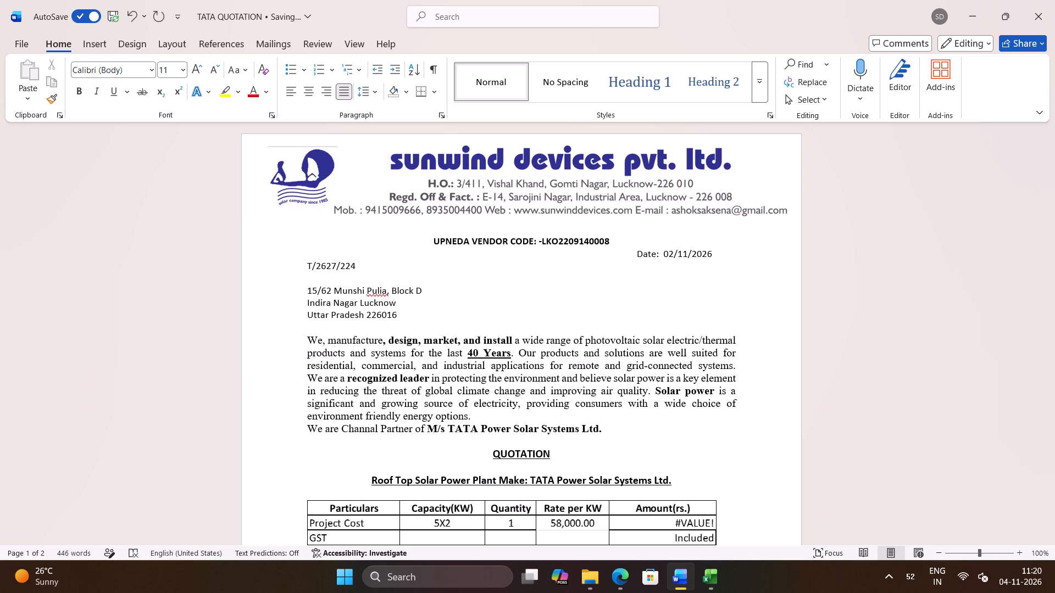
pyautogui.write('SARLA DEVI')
# Change the quotation's reference number to T/2627/225.
pyautogui.click(357, 264)
pyautogui.press('BackSpace')
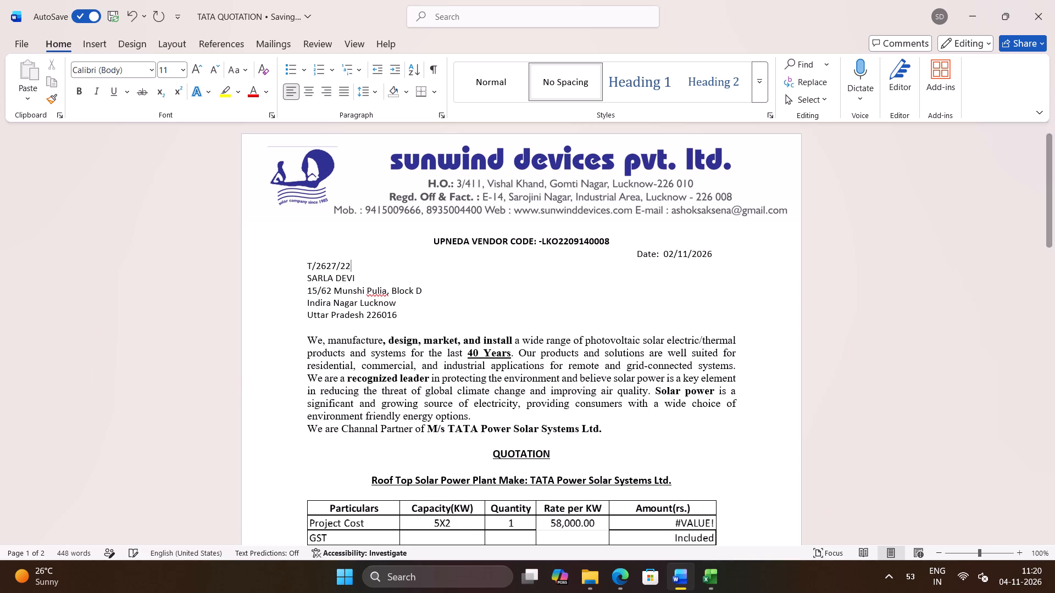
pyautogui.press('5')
# Replace the previous customer's three address lines with the house number and sector of the applicant's address.
pyautogui.moveTo(424, 290); pyautogui.dragTo(320, 305)
pyautogui.moveTo(398, 316); pyautogui.dragTo(307, 294)
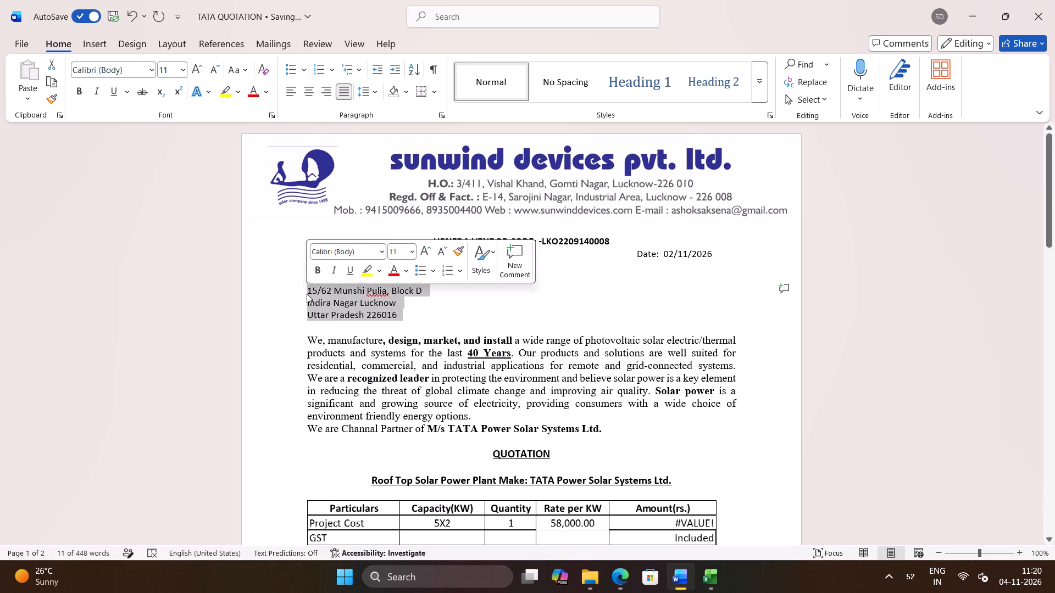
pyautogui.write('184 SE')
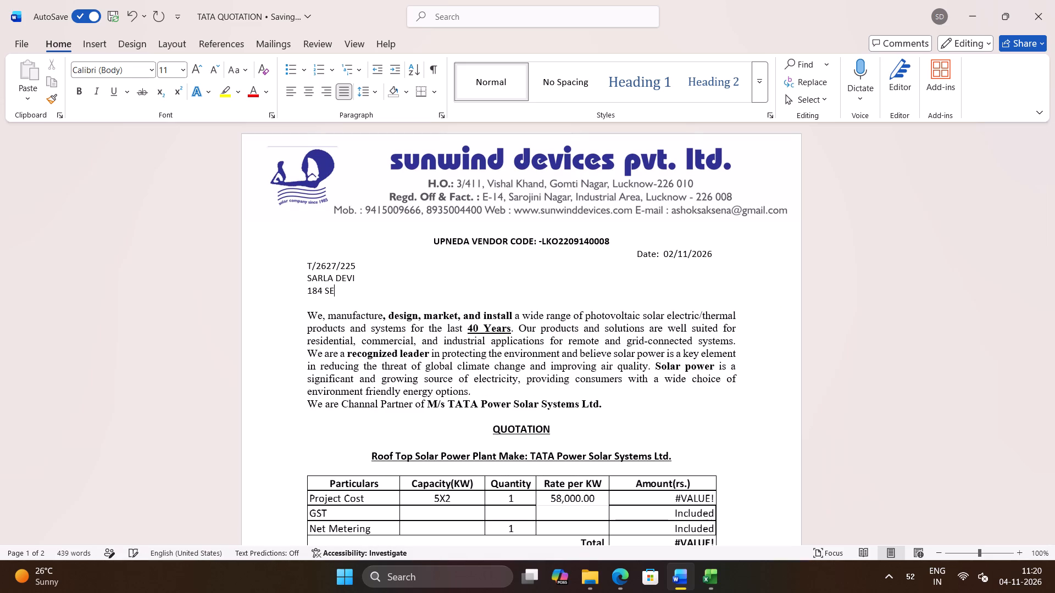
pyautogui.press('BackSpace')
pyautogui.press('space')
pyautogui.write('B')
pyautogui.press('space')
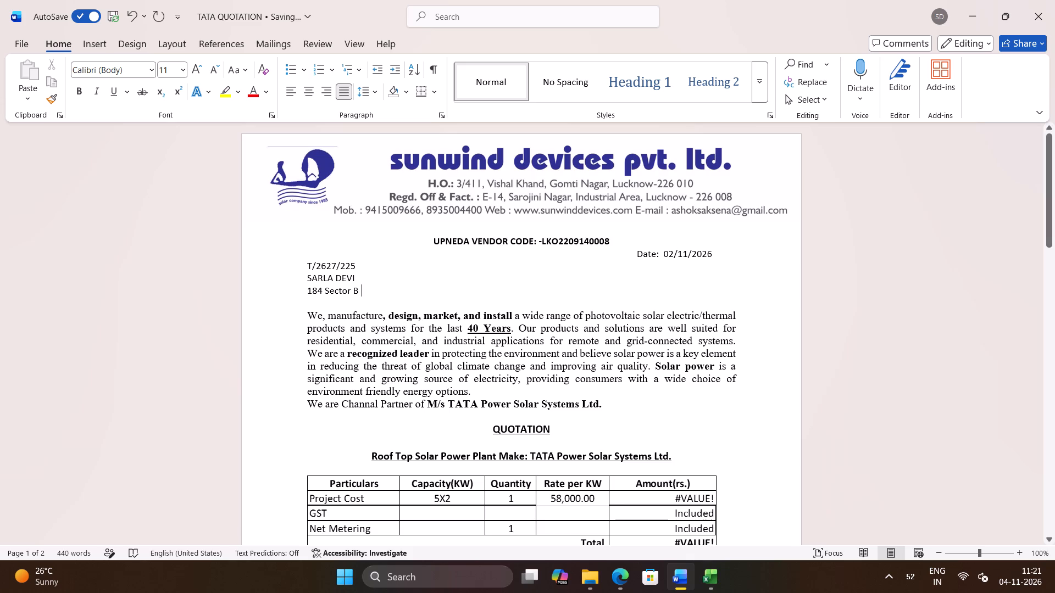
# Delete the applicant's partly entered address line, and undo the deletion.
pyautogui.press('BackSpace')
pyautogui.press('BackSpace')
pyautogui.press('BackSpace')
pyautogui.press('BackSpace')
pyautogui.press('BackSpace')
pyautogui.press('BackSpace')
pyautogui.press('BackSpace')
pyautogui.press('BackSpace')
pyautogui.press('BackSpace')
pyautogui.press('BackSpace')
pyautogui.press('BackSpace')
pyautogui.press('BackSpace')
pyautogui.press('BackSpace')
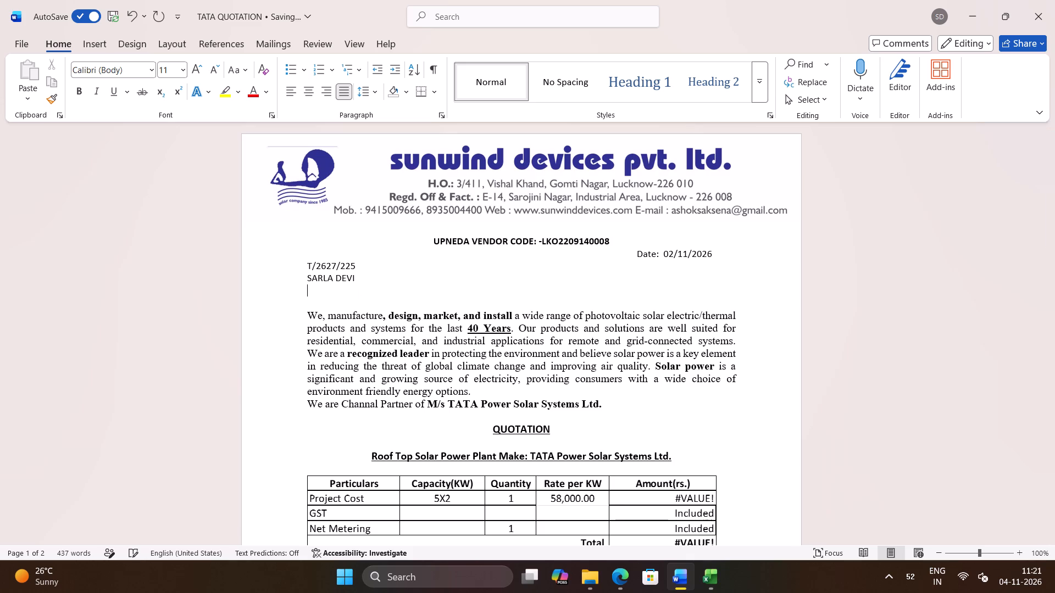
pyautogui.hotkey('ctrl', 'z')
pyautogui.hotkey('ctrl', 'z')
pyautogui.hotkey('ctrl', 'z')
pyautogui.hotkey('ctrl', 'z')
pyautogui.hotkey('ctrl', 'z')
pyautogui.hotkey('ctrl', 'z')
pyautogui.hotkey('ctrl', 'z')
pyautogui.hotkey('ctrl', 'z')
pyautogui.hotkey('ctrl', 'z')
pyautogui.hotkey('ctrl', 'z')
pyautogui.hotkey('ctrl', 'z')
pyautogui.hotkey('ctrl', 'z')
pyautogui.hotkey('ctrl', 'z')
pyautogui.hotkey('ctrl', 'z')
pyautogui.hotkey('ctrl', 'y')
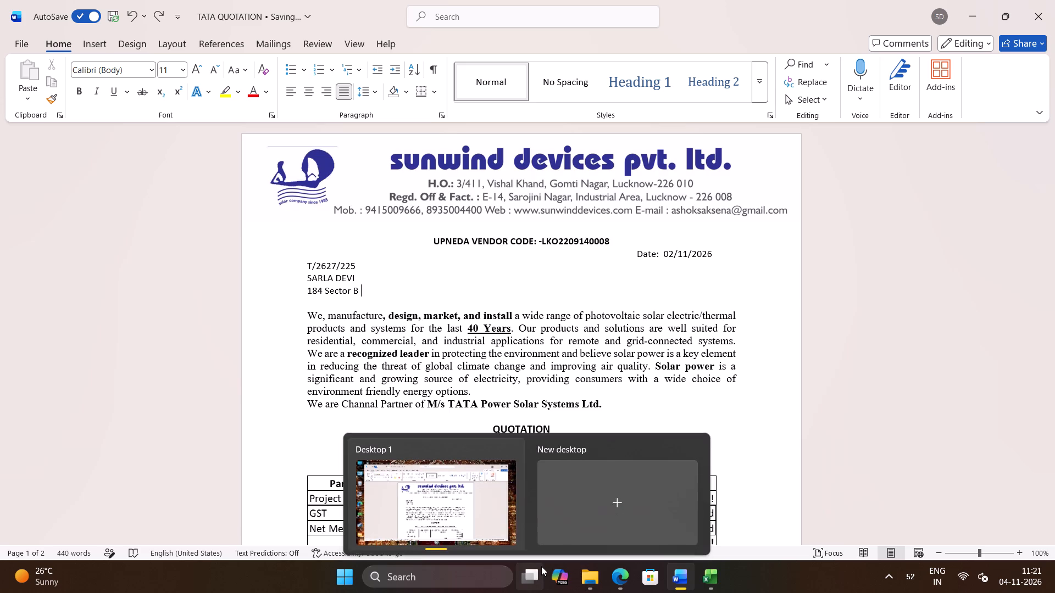
# Open the applicant's electricity bill PDF from the Downloads folder and examine the address printed on it.
pyautogui.click(625, 591)
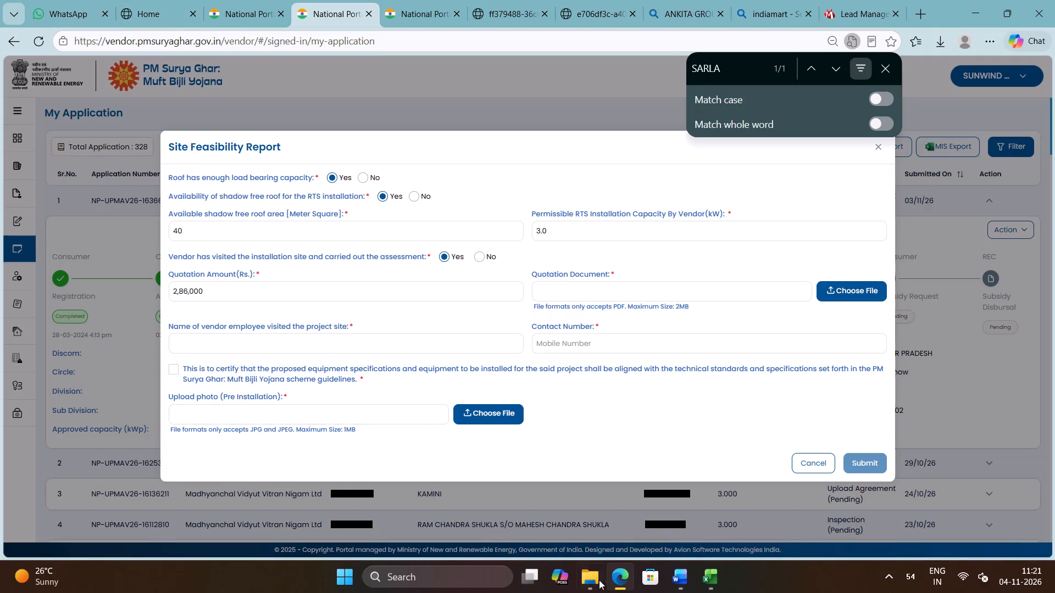
pyautogui.click(600, 587)
pyautogui.click(97, 194)
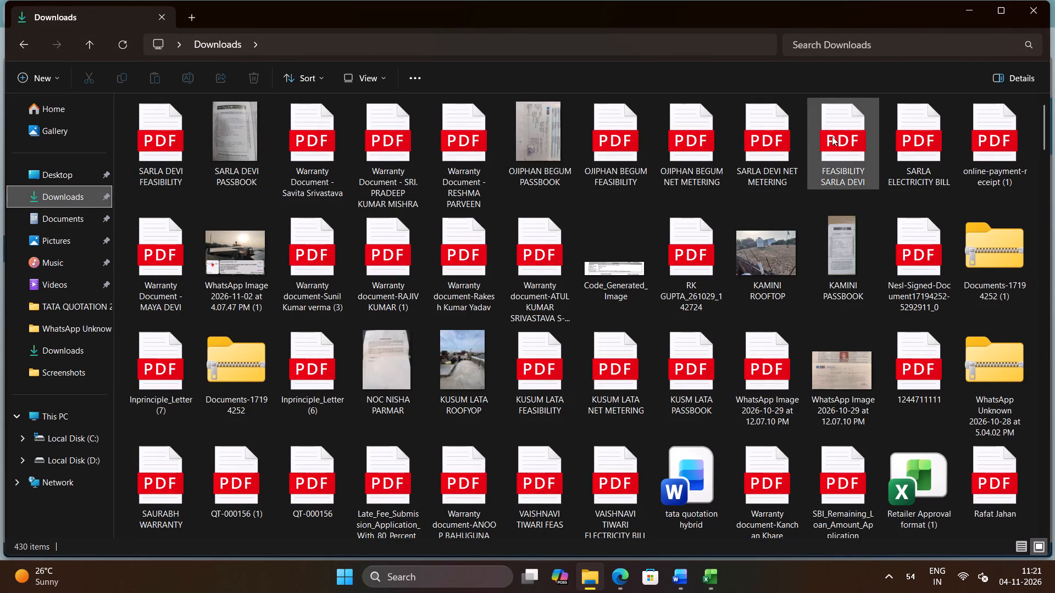
pyautogui.doubleClick(904, 149)
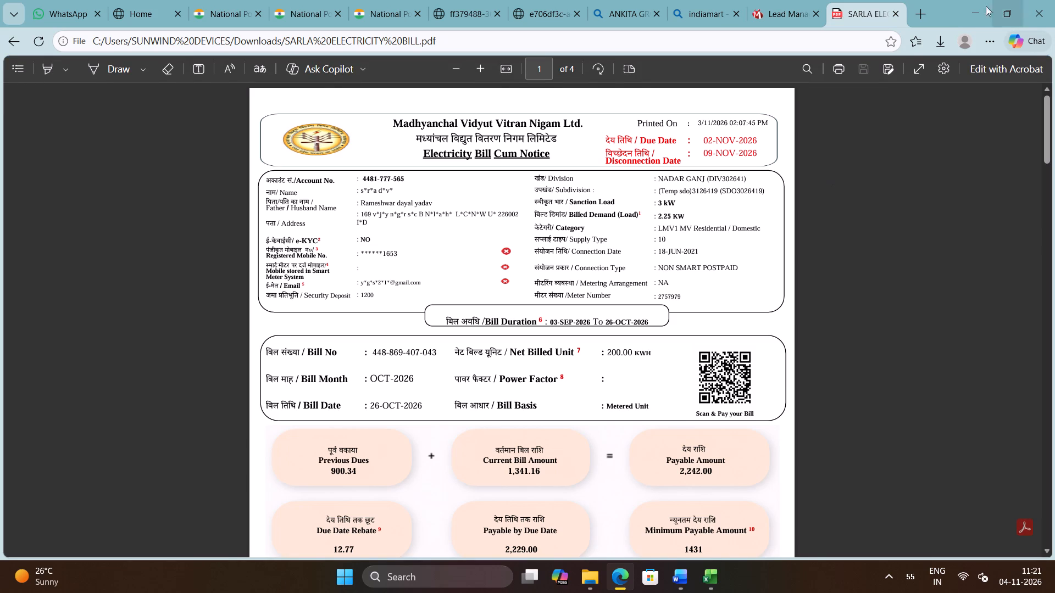
pyautogui.tripleClick(487, 70)
pyautogui.click(487, 70)
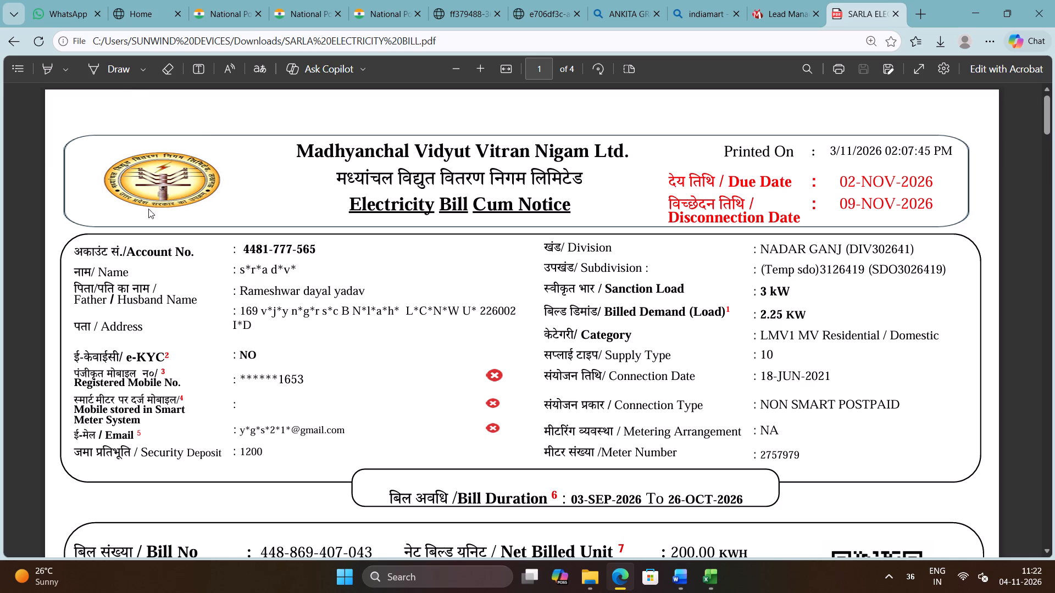
pyautogui.scroll(4, 254, 286)
# In the Word quotation, replace the applicant's address line with the house number and locality from the electricity bill, in capitals.
pyautogui.click(307, 7)
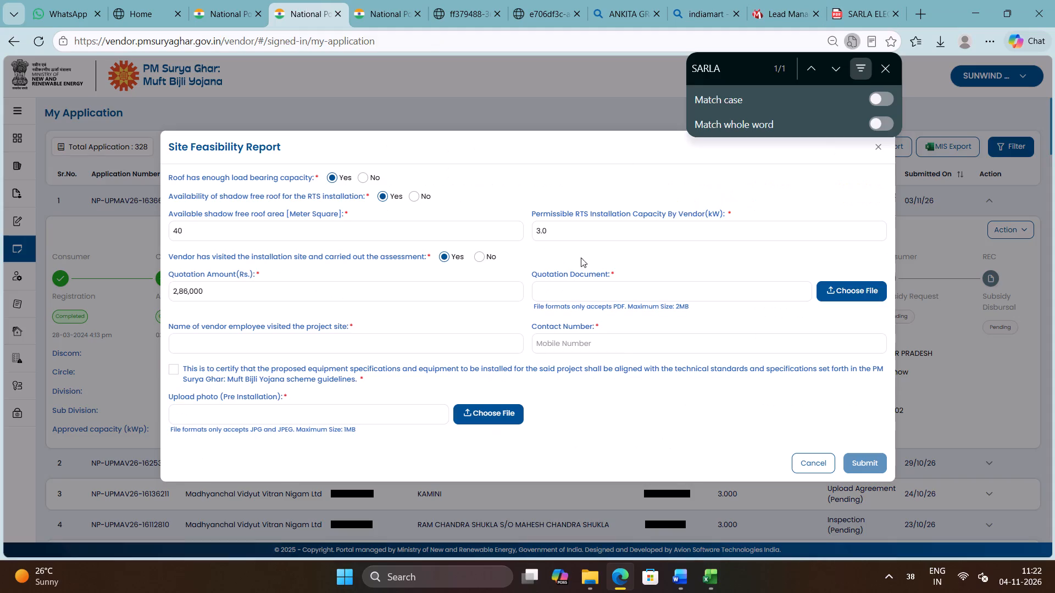
pyautogui.click(679, 581)
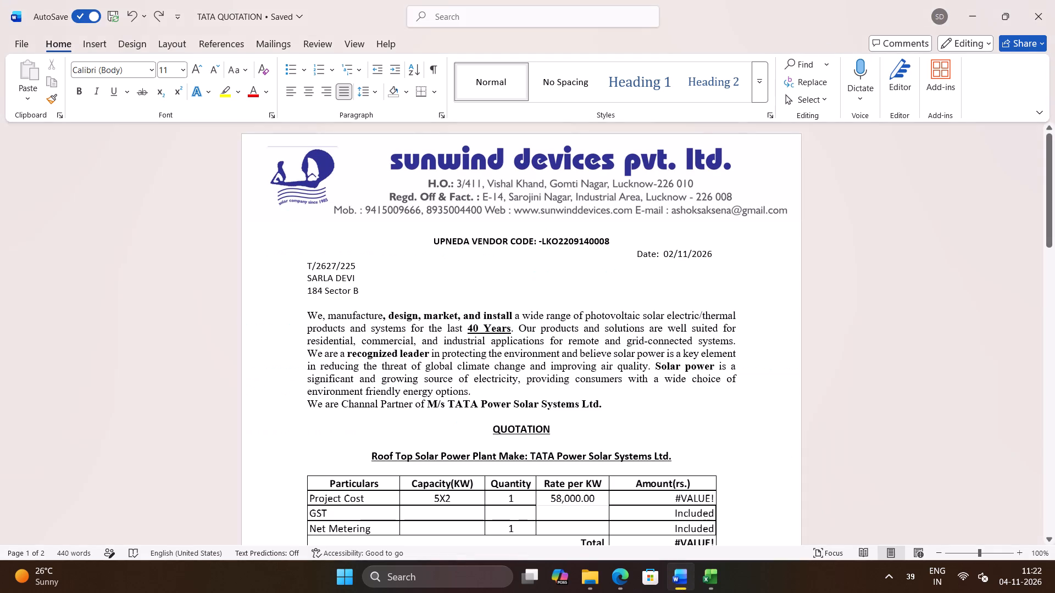
pyautogui.moveTo(385, 296); pyautogui.dragTo(297, 292)
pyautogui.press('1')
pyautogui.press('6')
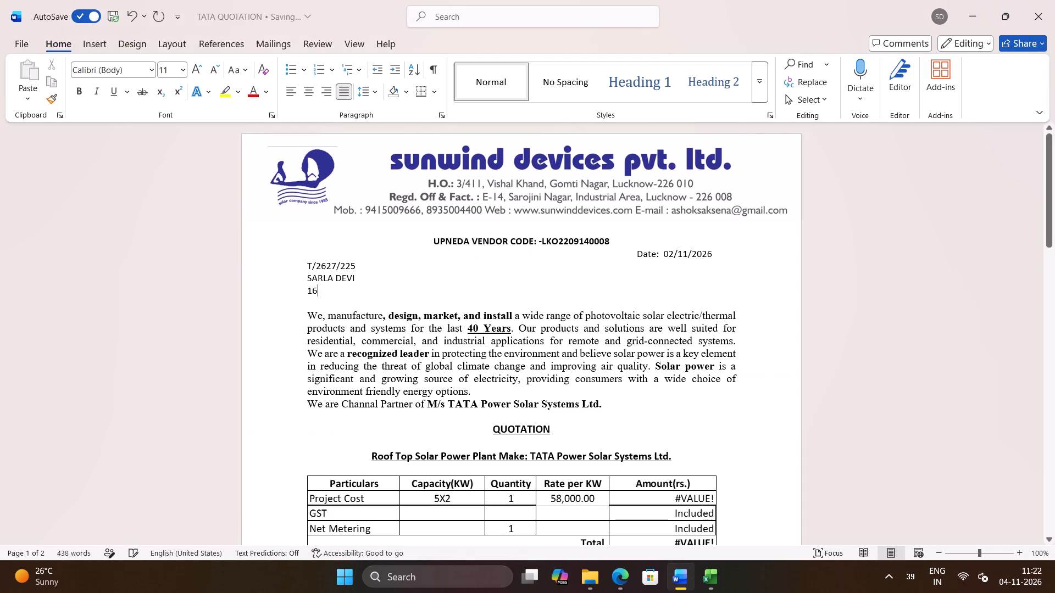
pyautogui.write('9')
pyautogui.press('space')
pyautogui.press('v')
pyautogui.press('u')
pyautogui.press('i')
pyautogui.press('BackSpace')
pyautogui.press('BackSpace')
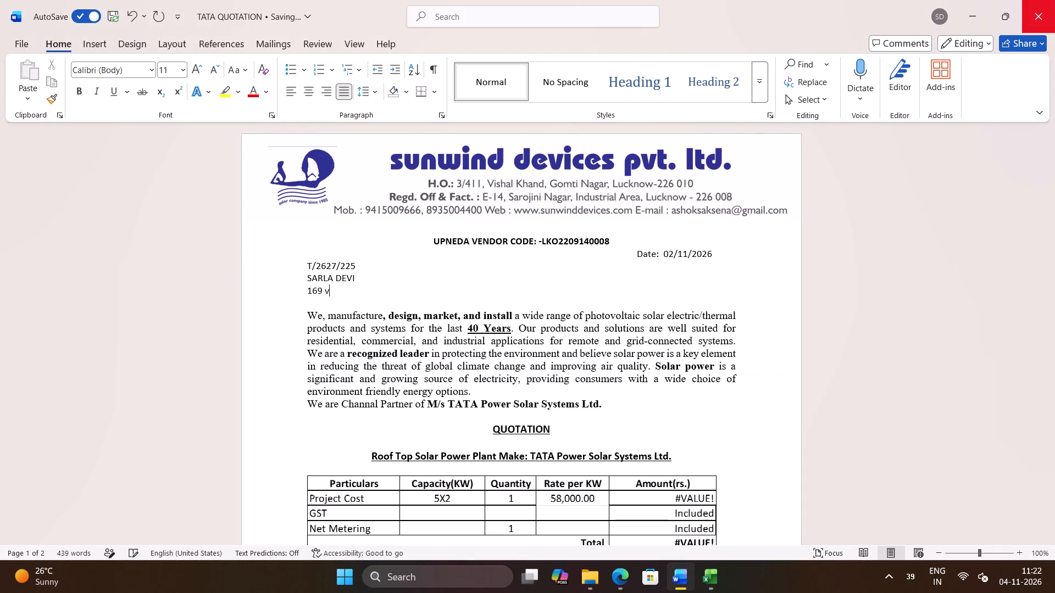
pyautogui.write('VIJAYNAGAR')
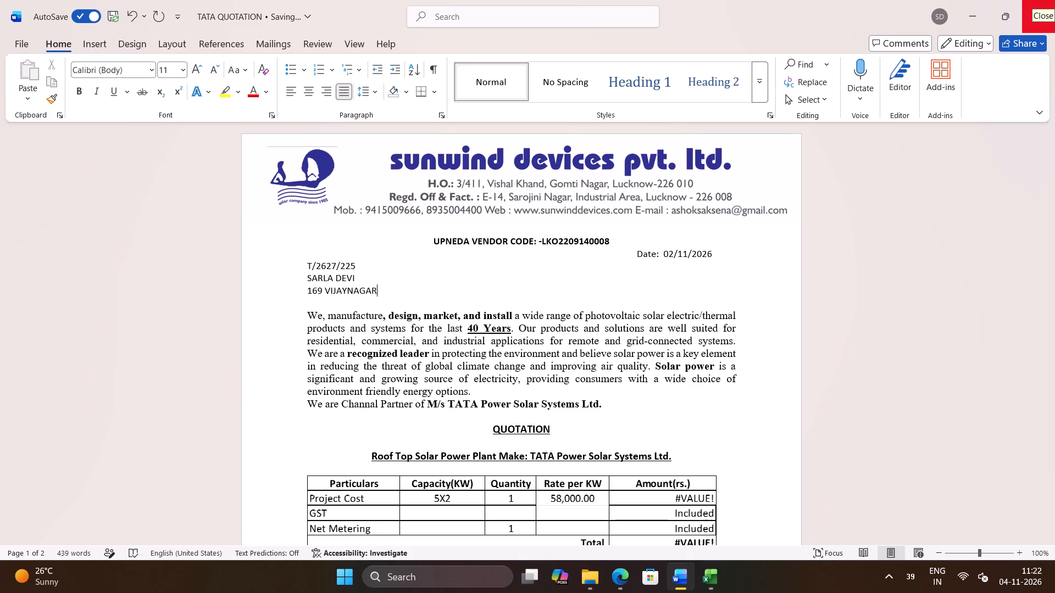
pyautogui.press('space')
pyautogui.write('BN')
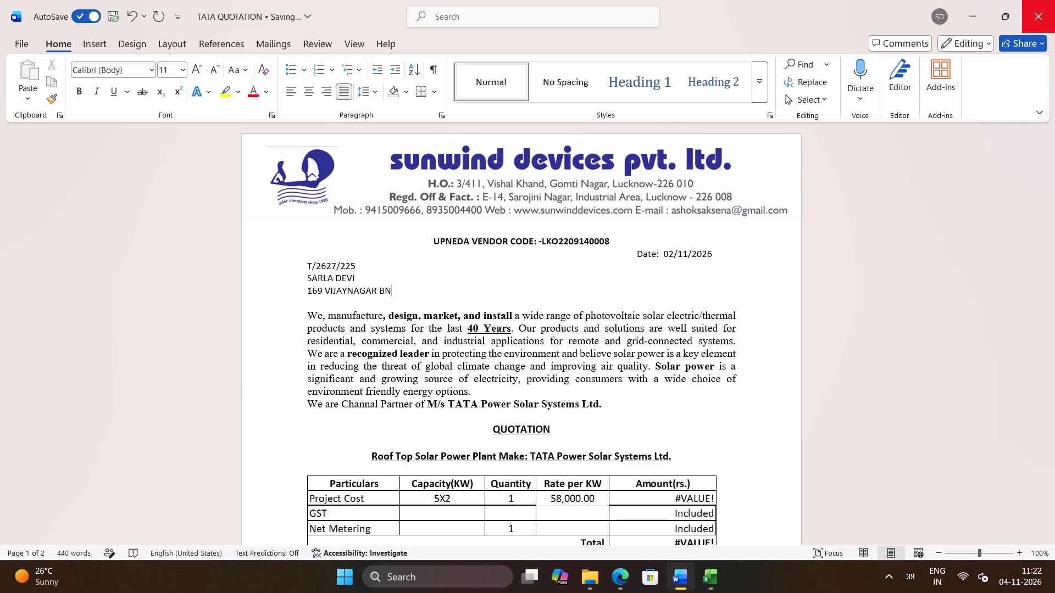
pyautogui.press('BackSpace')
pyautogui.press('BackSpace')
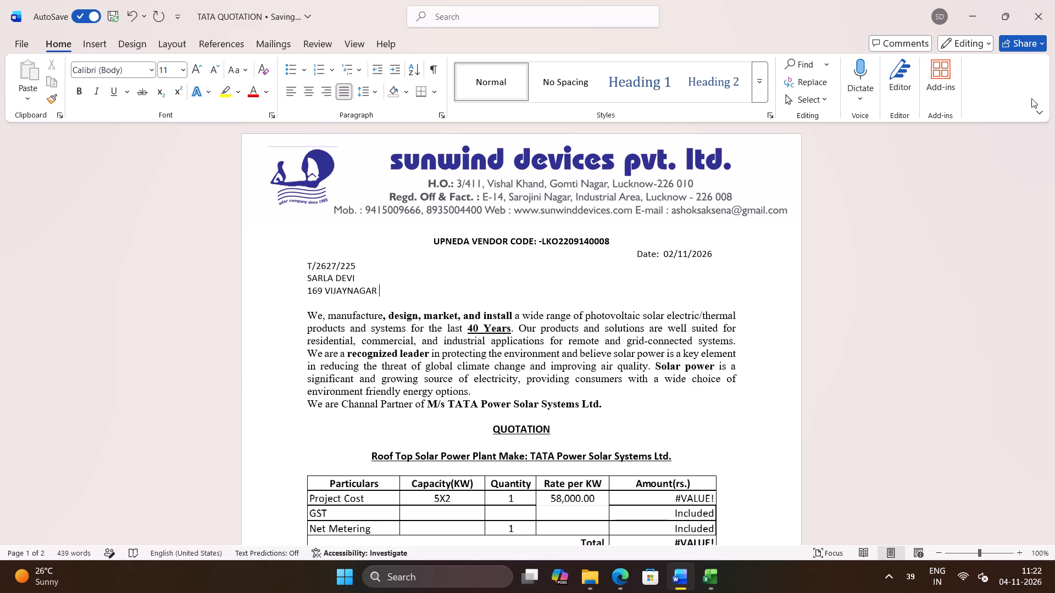
# Complete the first address line with the applicant's sector in capitals and start a second address line.
pyautogui.scroll(-1, 765, 428)
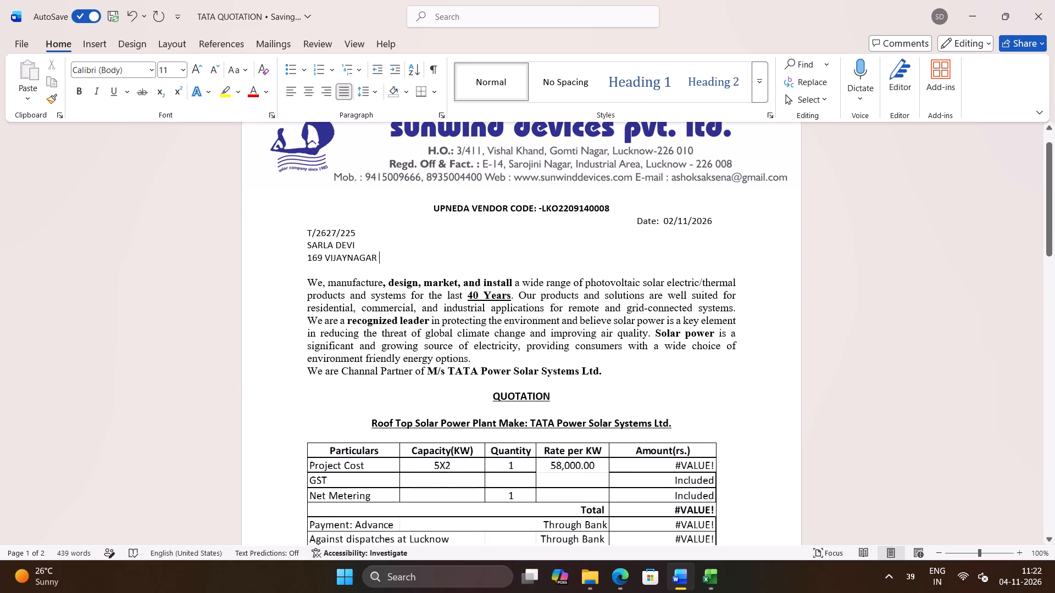
pyautogui.scroll(-1, 756, 432)
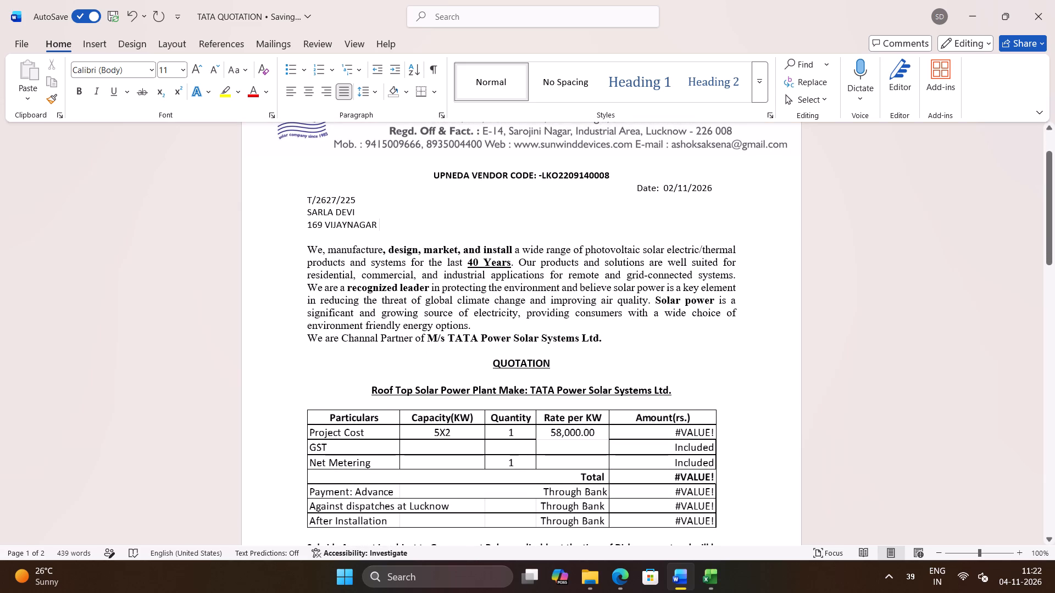
pyautogui.scroll(3, 404, 353)
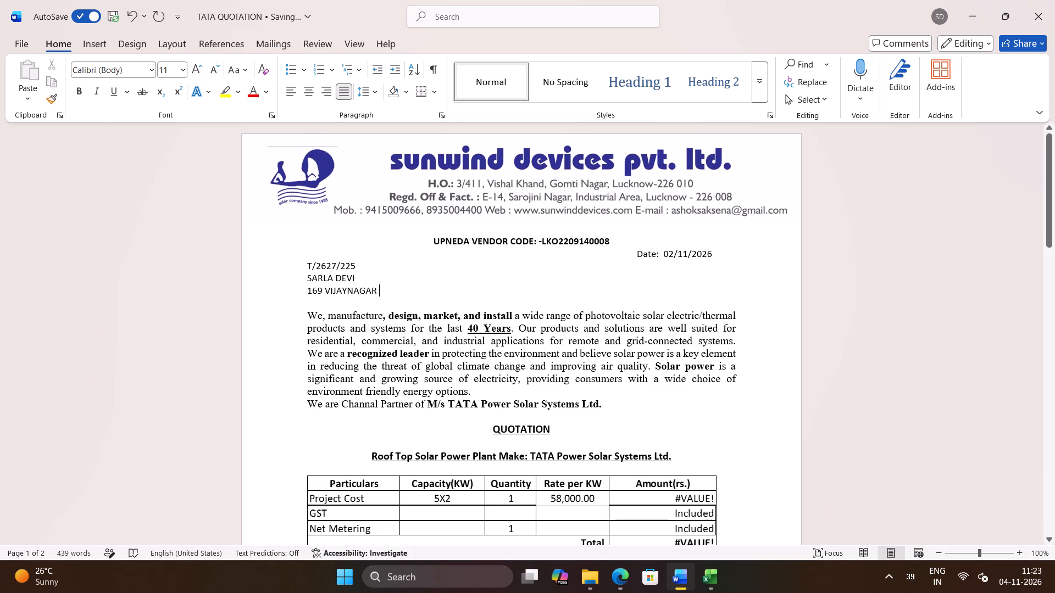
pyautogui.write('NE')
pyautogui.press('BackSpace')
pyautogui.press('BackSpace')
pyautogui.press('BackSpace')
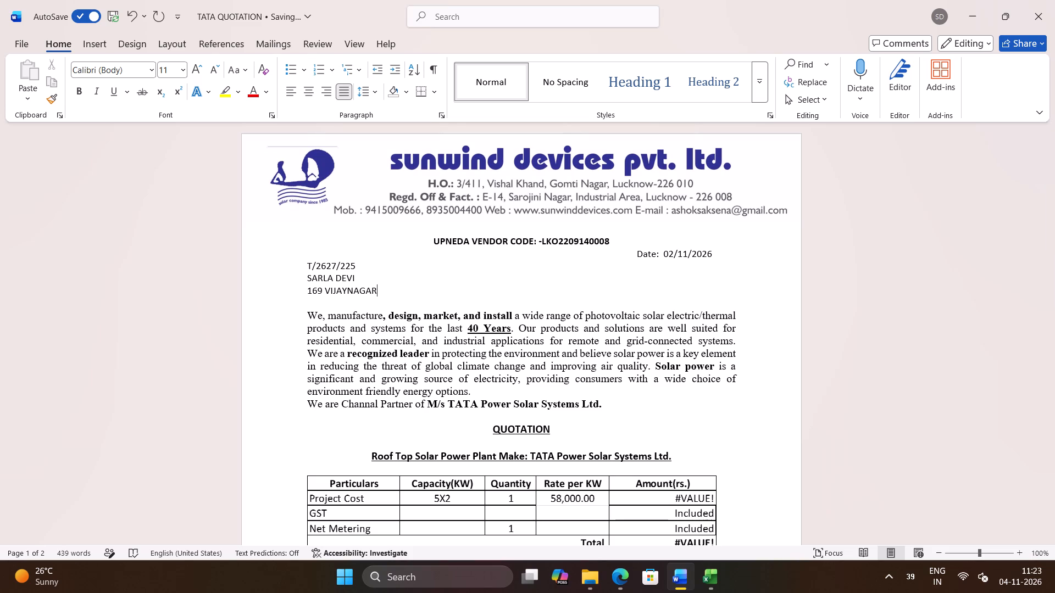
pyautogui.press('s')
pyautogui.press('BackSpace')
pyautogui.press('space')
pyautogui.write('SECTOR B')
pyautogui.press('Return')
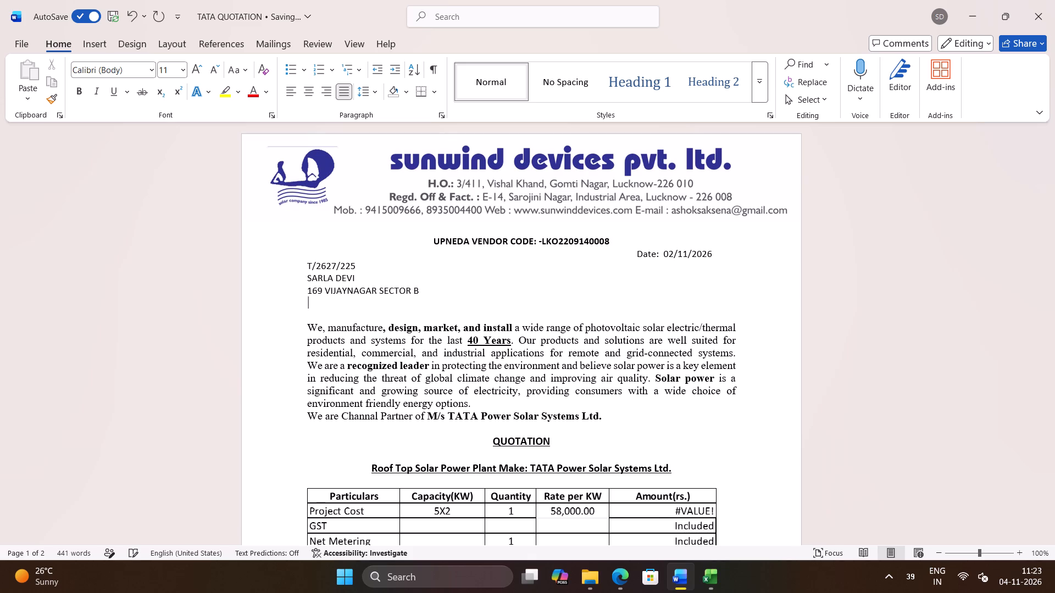
# Enter the applicant's area, city and postal code in capitals on the second address line.
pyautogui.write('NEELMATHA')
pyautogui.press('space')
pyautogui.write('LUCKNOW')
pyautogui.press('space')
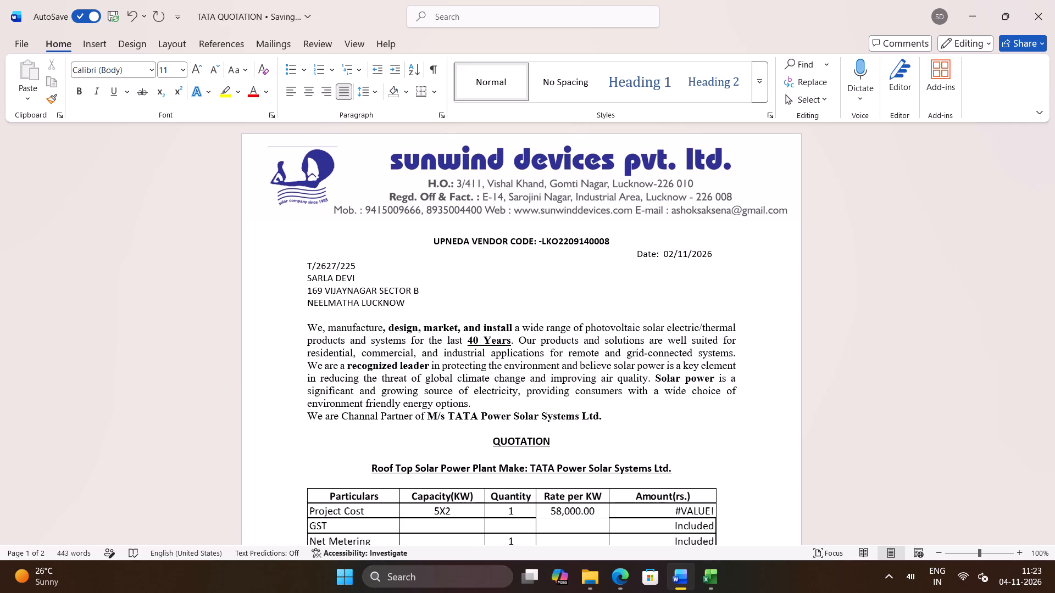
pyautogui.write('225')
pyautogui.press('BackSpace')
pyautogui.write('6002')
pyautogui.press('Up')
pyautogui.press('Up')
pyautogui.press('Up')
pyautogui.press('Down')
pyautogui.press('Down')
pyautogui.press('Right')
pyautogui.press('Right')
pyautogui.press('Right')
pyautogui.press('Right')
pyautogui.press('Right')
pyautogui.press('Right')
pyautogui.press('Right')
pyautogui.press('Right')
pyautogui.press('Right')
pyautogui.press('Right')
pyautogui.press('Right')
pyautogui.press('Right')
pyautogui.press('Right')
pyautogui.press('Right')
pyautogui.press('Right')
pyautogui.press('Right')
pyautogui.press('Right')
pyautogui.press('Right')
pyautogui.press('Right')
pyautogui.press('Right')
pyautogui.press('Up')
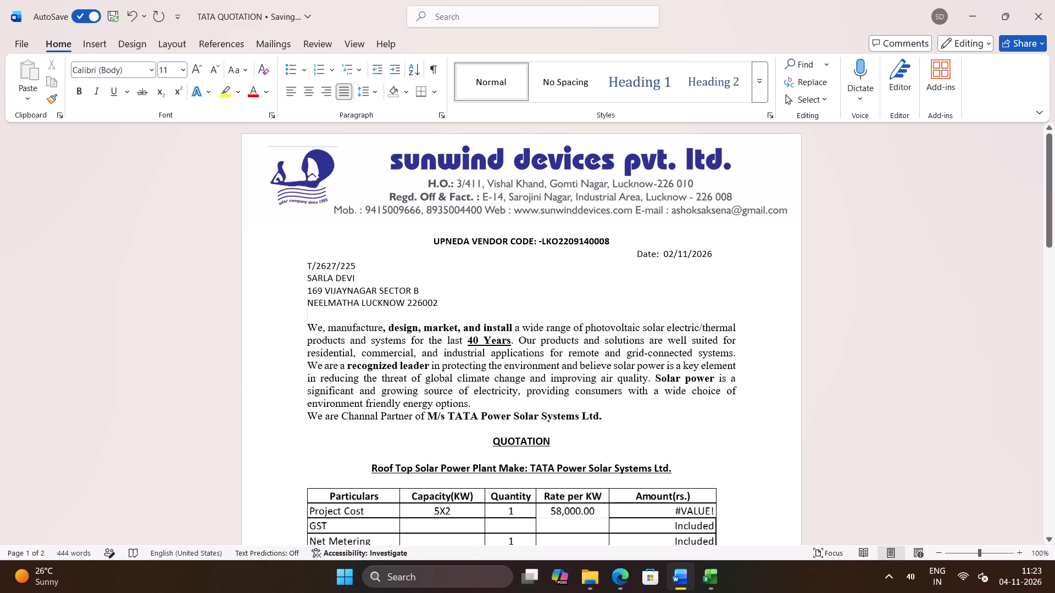
# Set the quotation date to 04/11/2026.
pyautogui.click(676, 253)
pyautogui.click(669, 253)
pyautogui.click(671, 253)
pyautogui.press('BackSpace')
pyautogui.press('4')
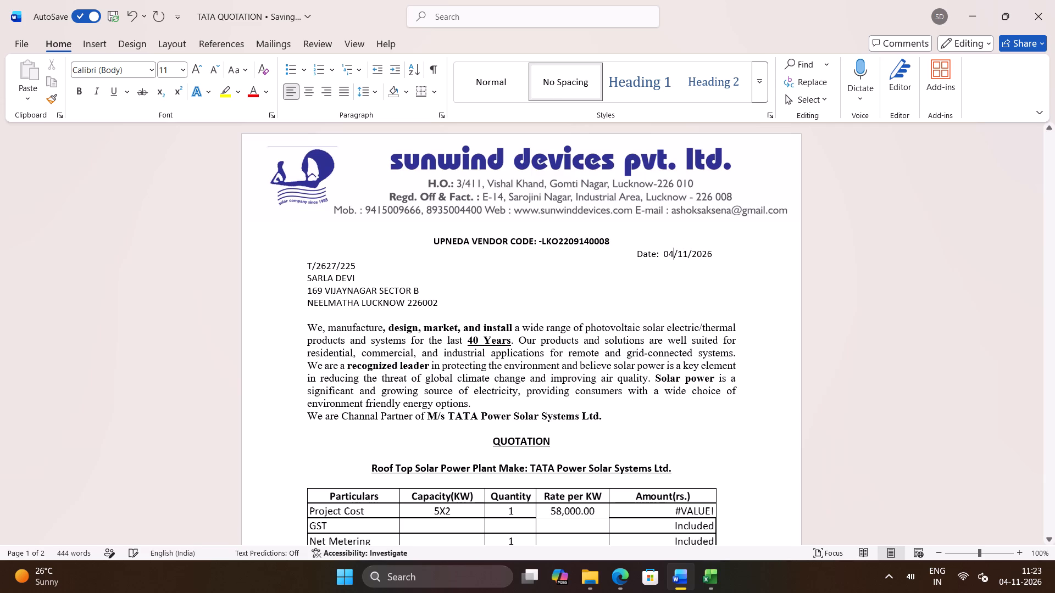
pyautogui.click(683, 305)
# Open the embedded price table's worksheet at the Project Cost capacity cell and return to the document.
pyautogui.scroll(-3, 622, 406)
pyautogui.tripleClick(479, 412)
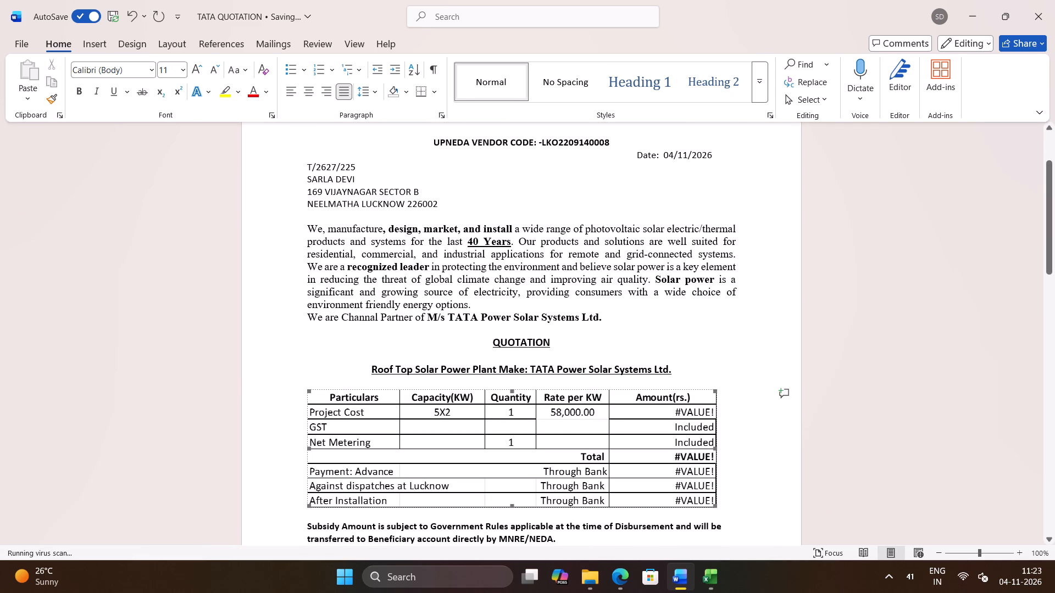
pyautogui.click(478, 412)
pyautogui.doubleClick(458, 415)
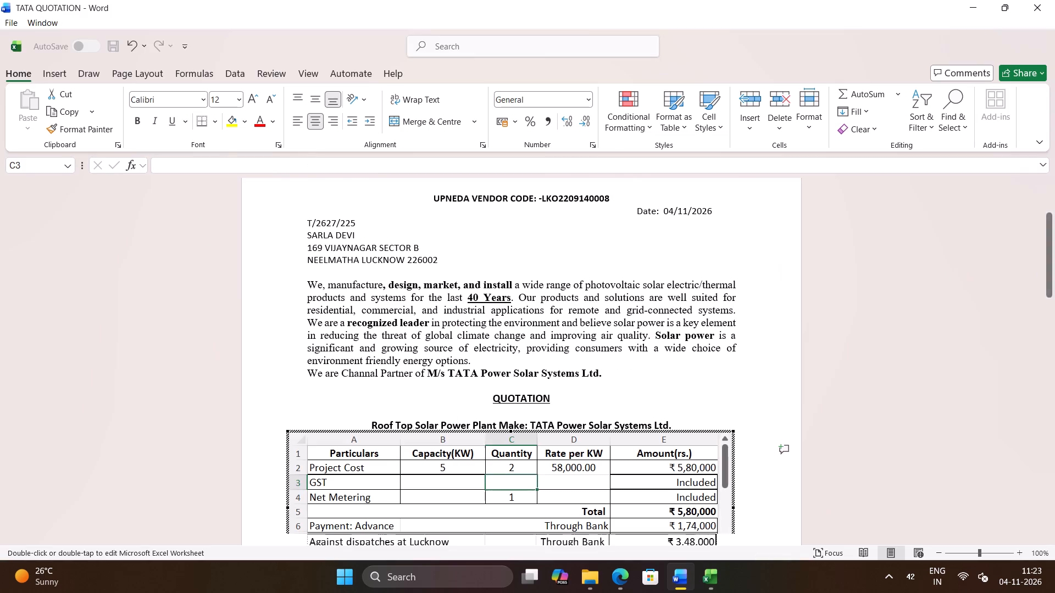
pyautogui.doubleClick(455, 472)
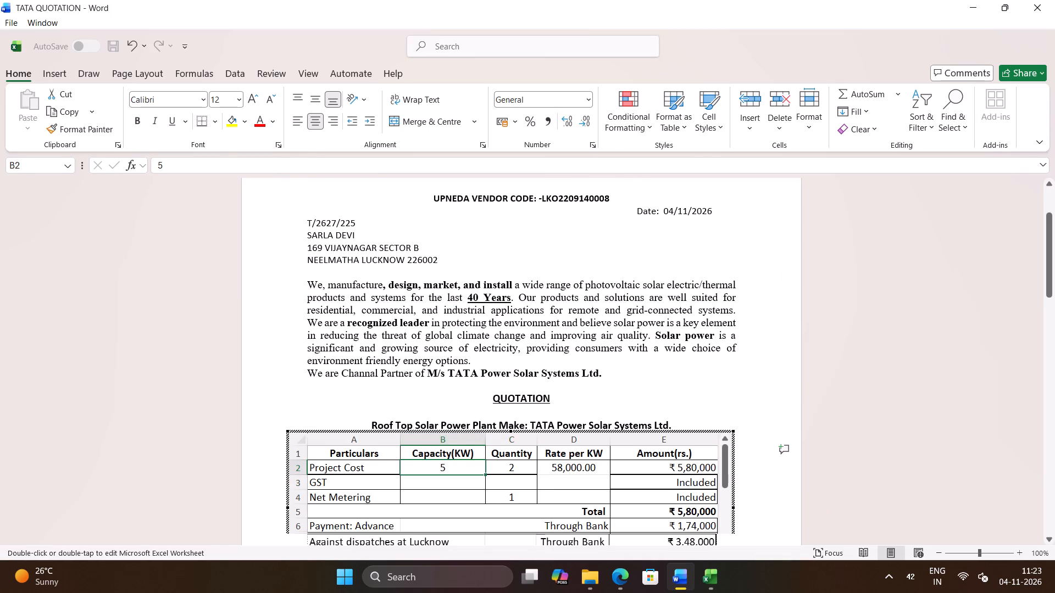
pyautogui.click(705, 336)
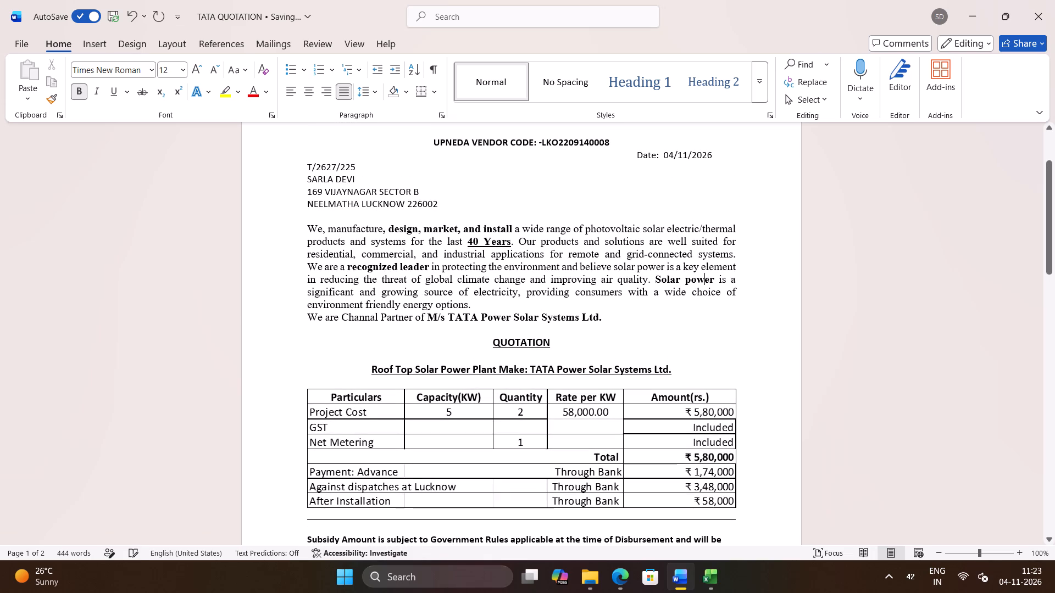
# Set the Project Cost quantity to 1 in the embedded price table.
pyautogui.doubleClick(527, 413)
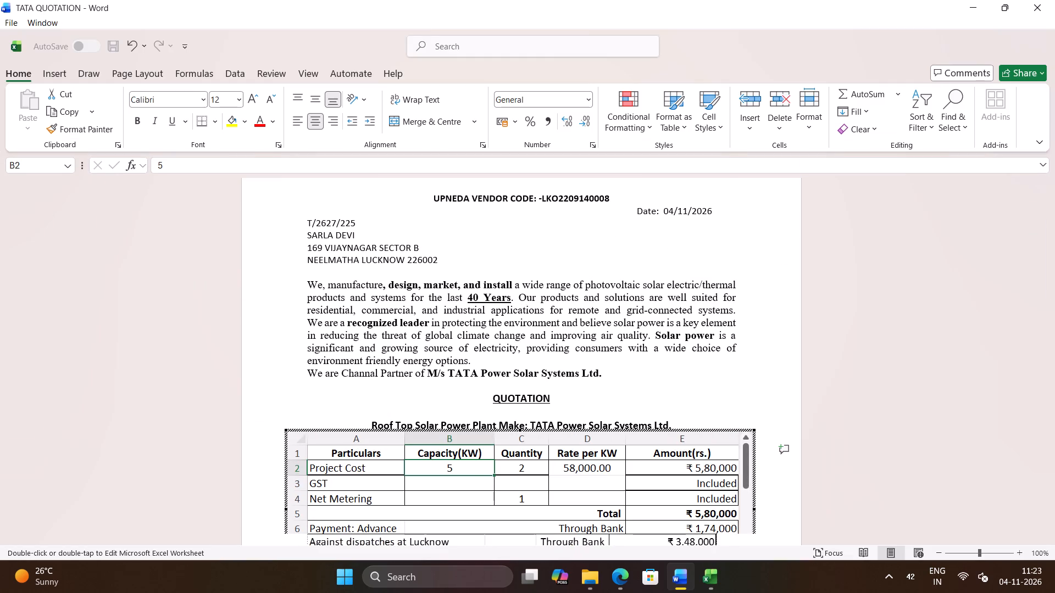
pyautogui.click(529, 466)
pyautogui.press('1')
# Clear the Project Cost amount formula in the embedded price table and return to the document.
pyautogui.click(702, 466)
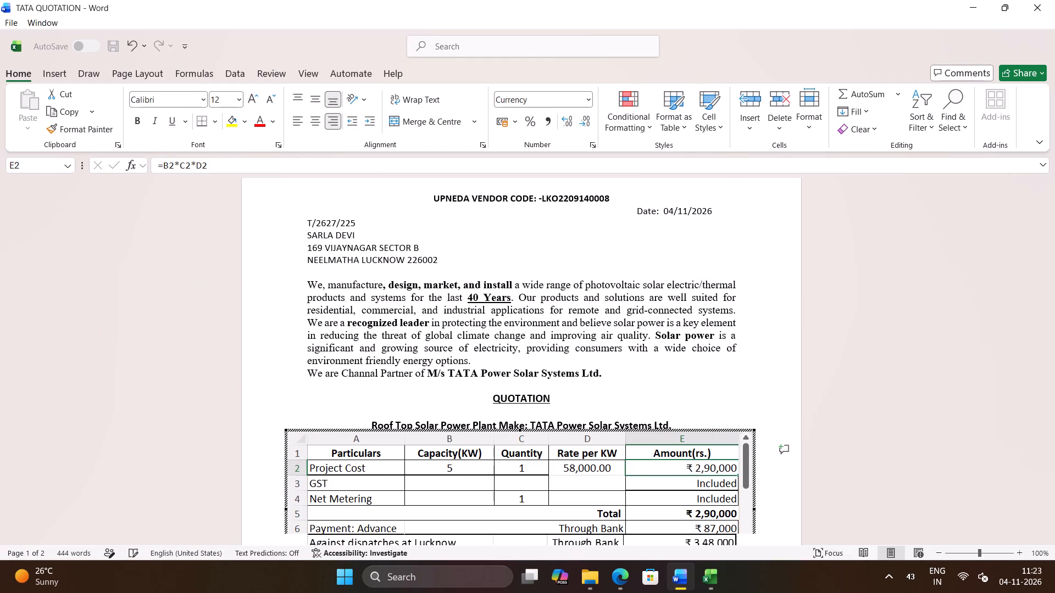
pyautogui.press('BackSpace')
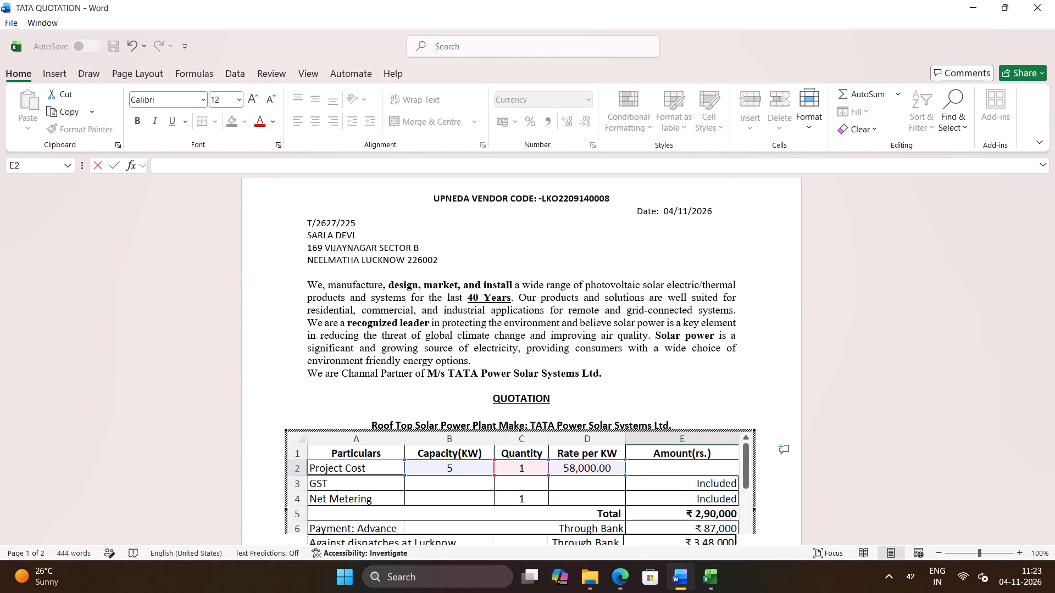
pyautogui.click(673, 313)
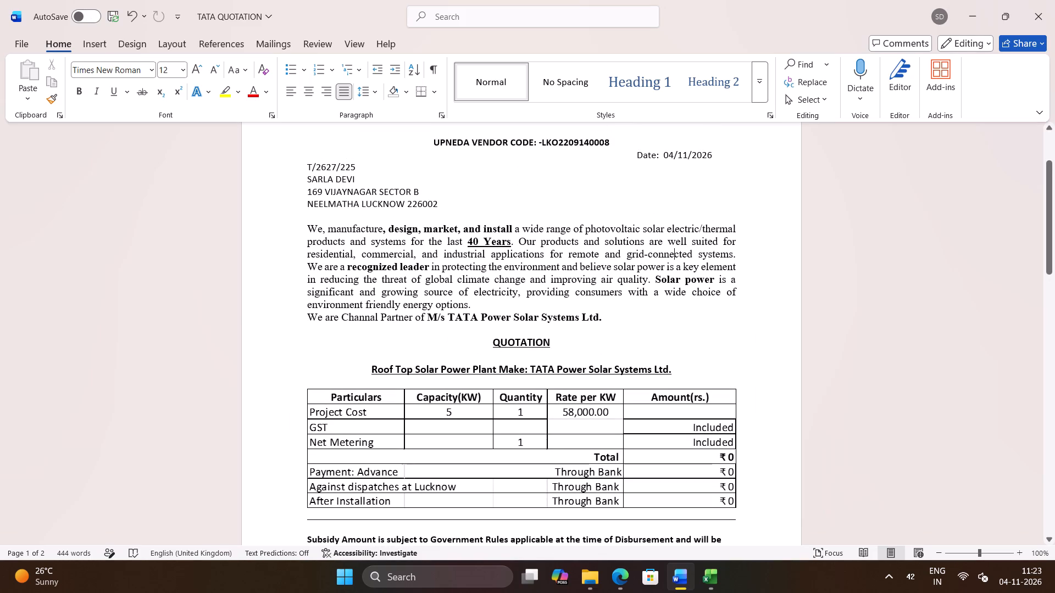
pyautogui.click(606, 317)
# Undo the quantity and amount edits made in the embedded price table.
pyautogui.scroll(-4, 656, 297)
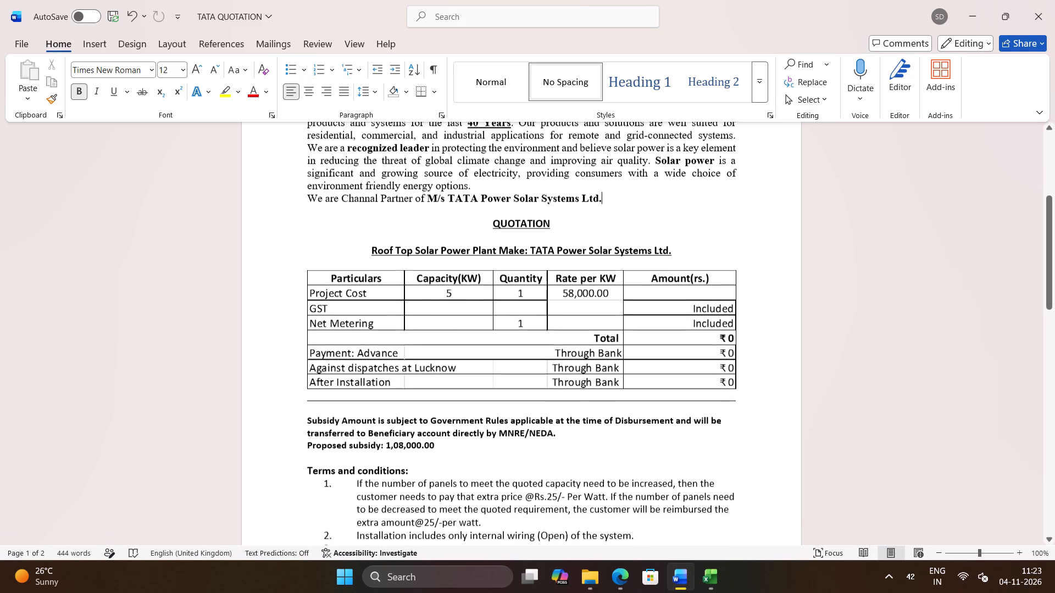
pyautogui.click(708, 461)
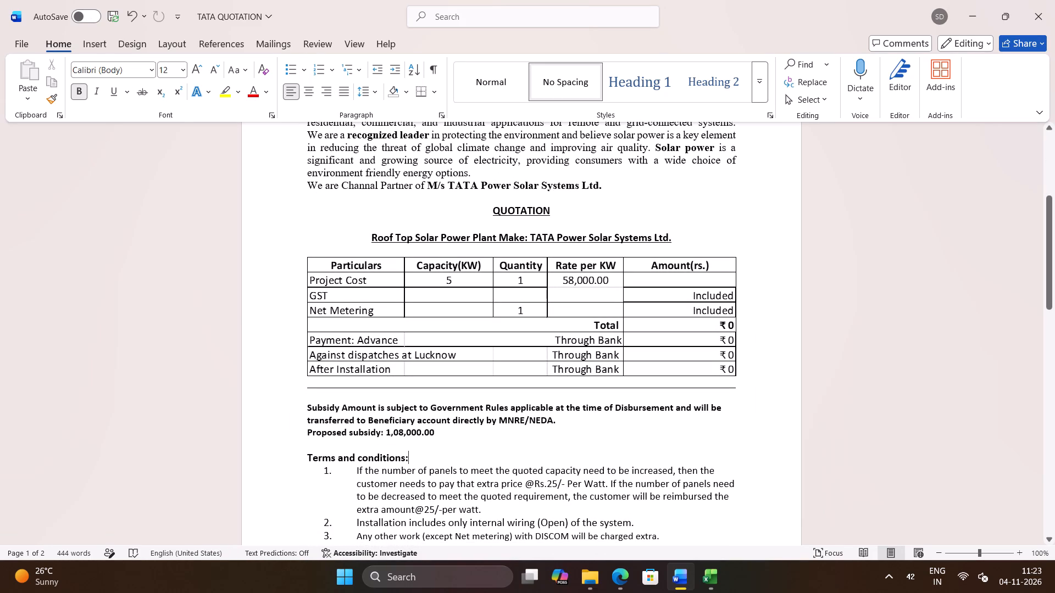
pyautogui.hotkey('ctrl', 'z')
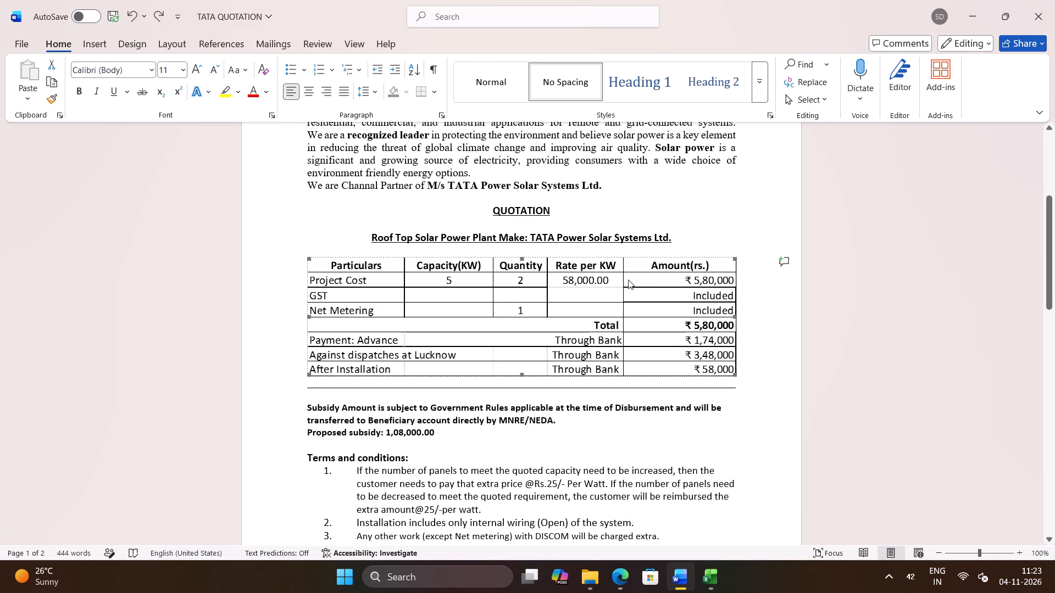
# Set the Project Cost quantity to 1 in the embedded price table and return to the document.
pyautogui.click(576, 276)
pyautogui.doubleClick(521, 277)
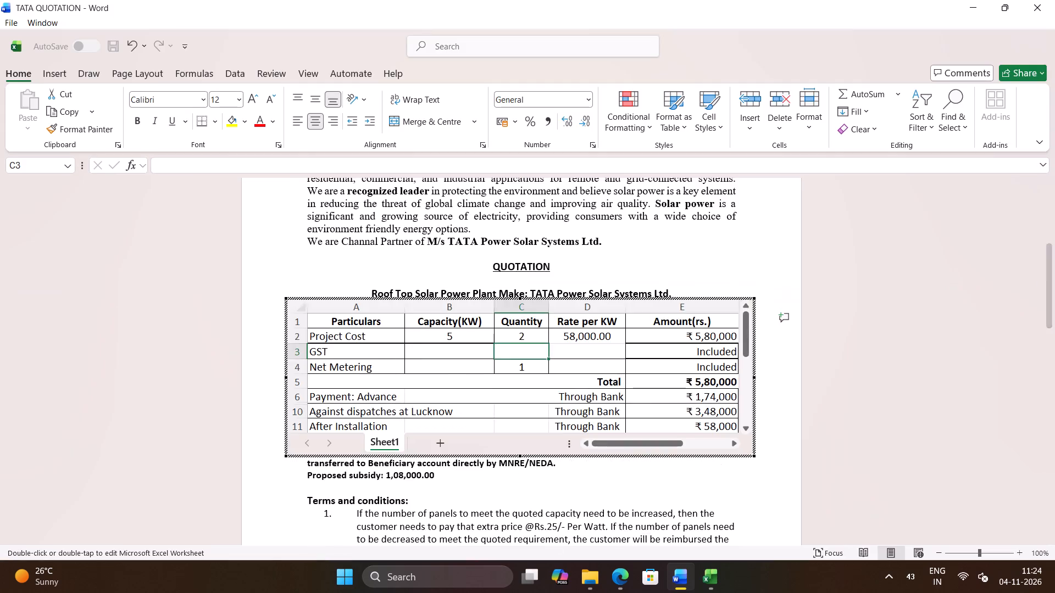
pyautogui.doubleClick(530, 337)
pyautogui.press('BackSpace')
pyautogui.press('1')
pyautogui.click(525, 220)
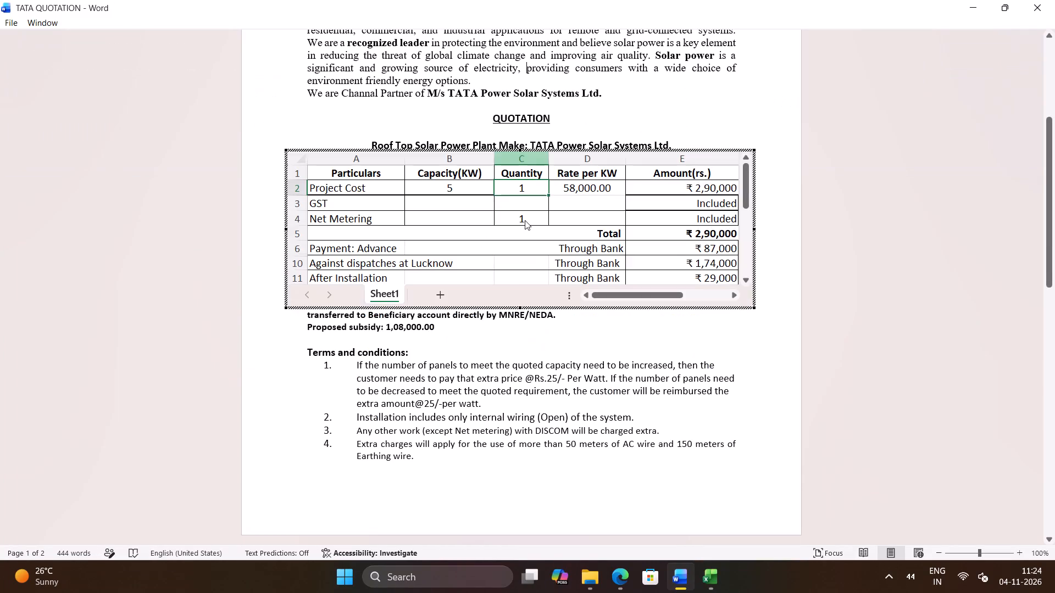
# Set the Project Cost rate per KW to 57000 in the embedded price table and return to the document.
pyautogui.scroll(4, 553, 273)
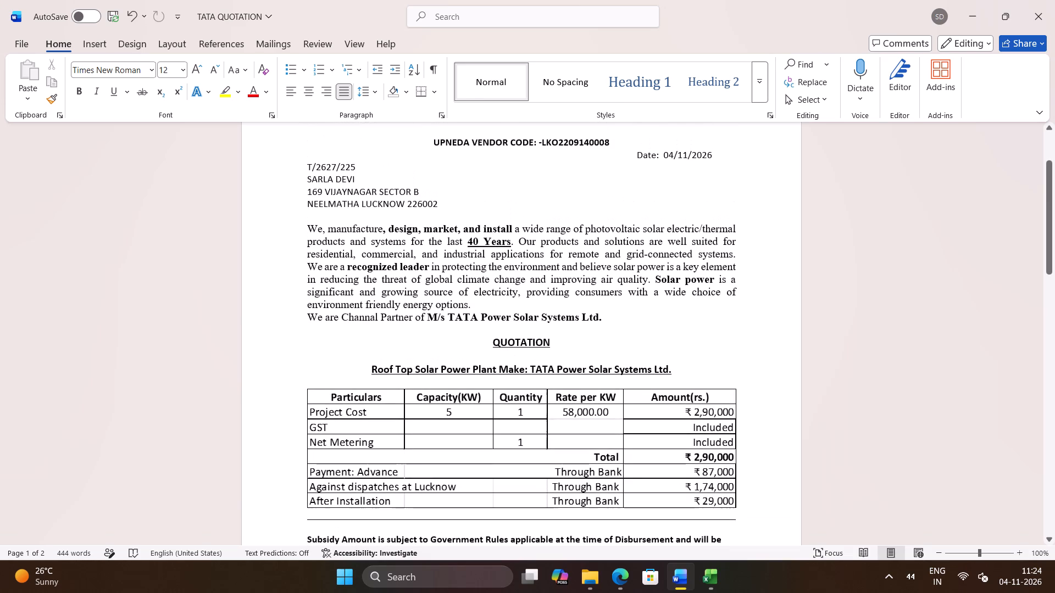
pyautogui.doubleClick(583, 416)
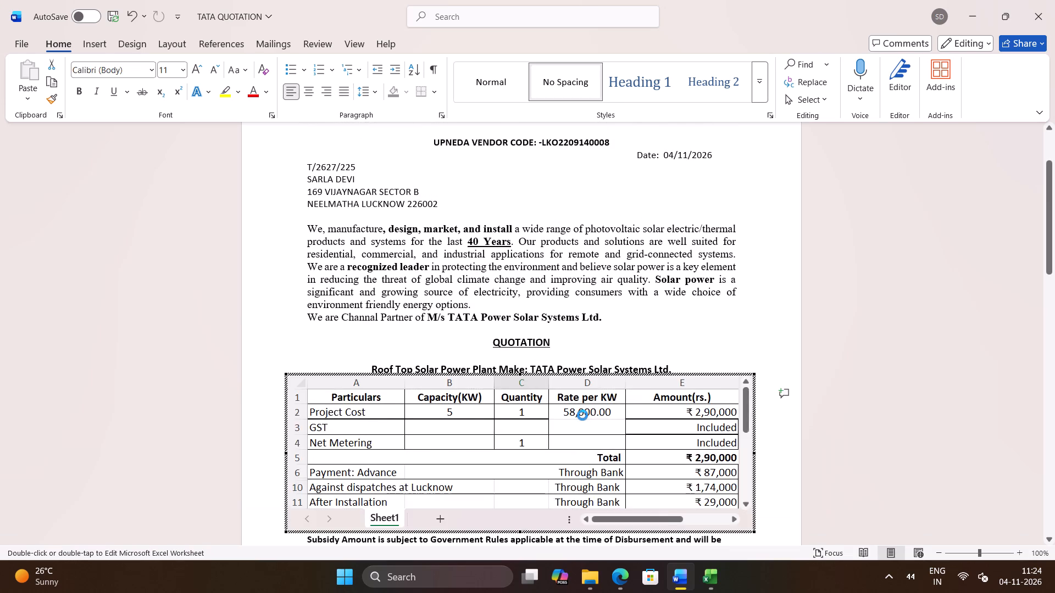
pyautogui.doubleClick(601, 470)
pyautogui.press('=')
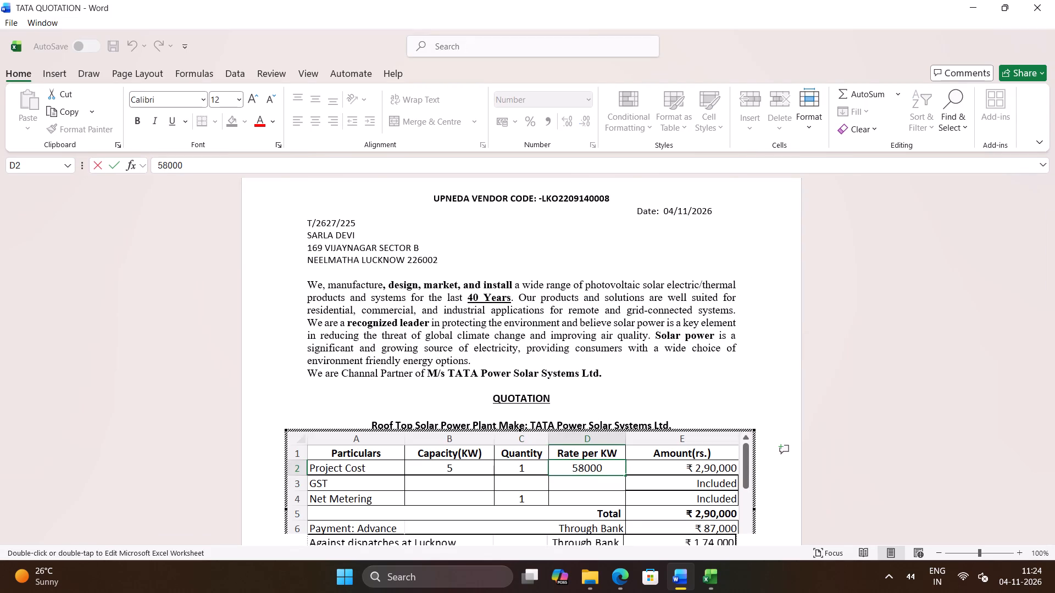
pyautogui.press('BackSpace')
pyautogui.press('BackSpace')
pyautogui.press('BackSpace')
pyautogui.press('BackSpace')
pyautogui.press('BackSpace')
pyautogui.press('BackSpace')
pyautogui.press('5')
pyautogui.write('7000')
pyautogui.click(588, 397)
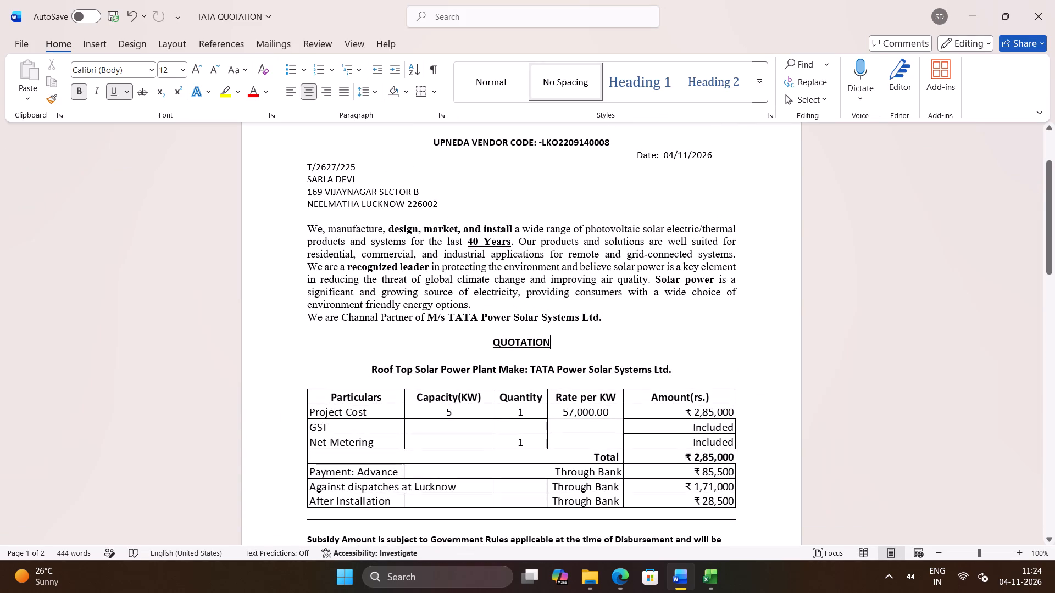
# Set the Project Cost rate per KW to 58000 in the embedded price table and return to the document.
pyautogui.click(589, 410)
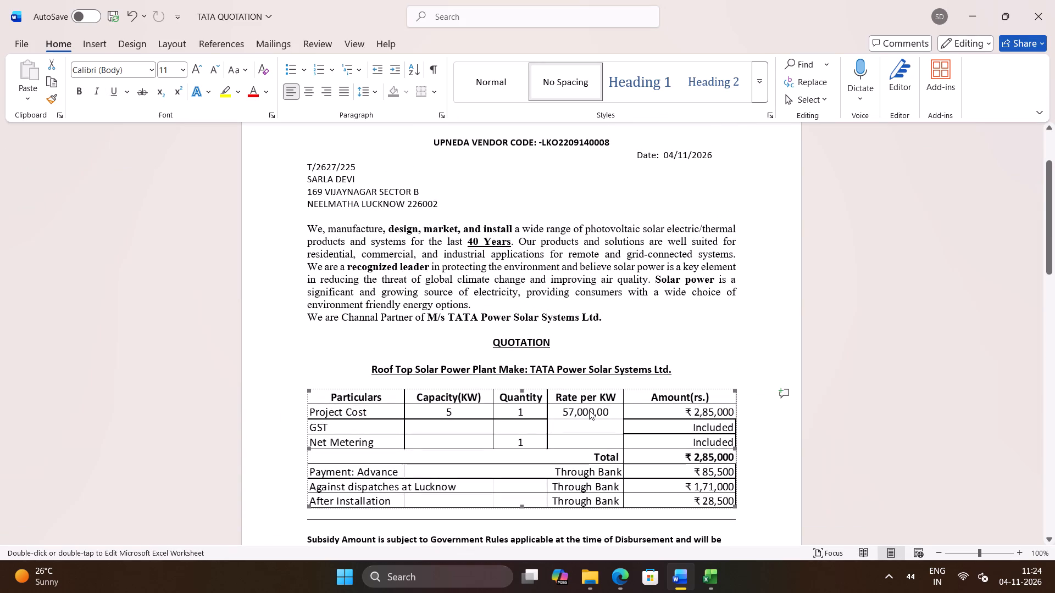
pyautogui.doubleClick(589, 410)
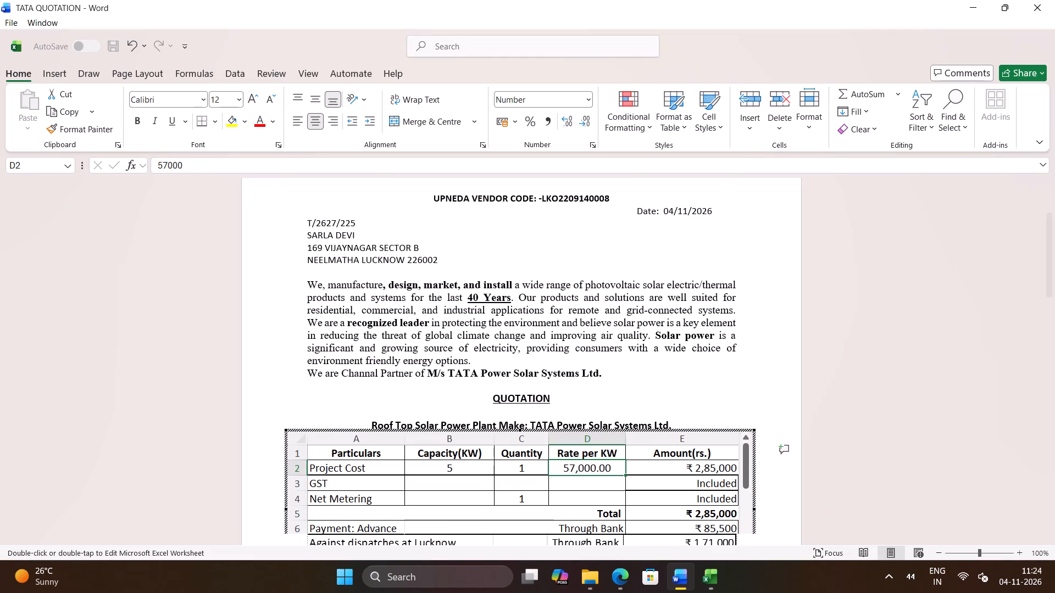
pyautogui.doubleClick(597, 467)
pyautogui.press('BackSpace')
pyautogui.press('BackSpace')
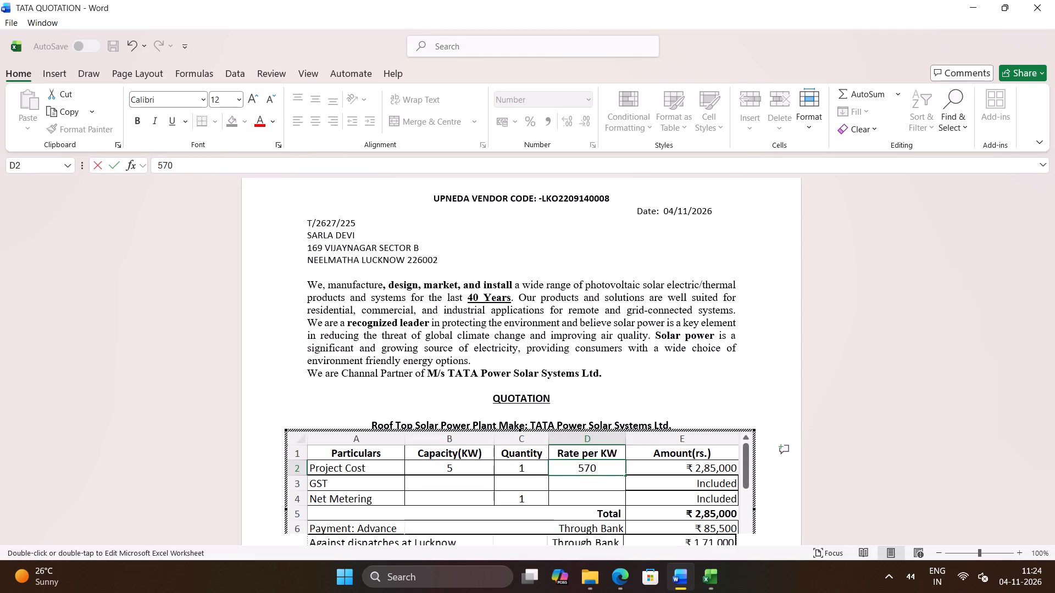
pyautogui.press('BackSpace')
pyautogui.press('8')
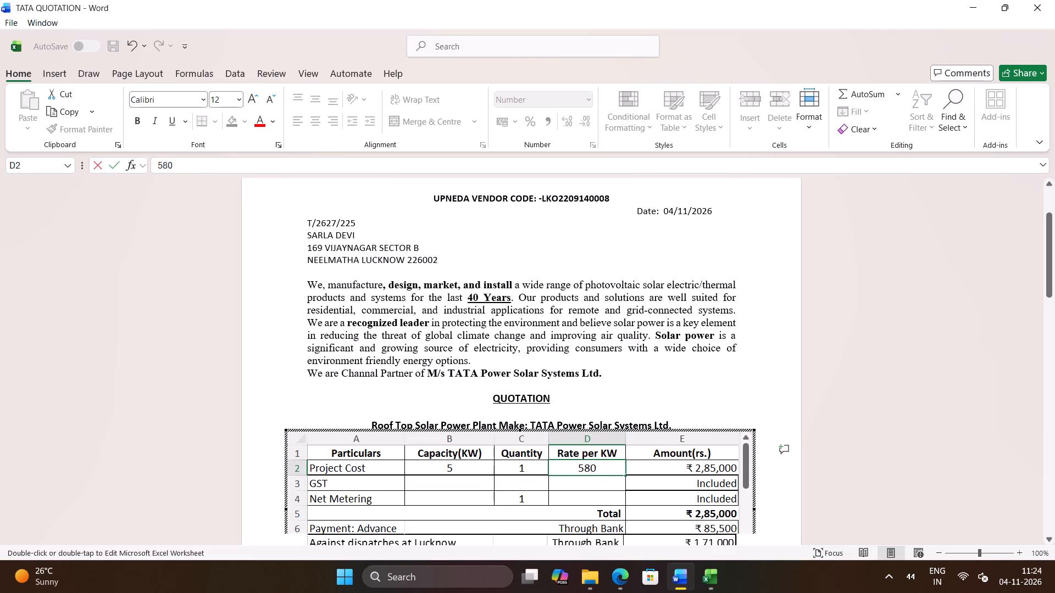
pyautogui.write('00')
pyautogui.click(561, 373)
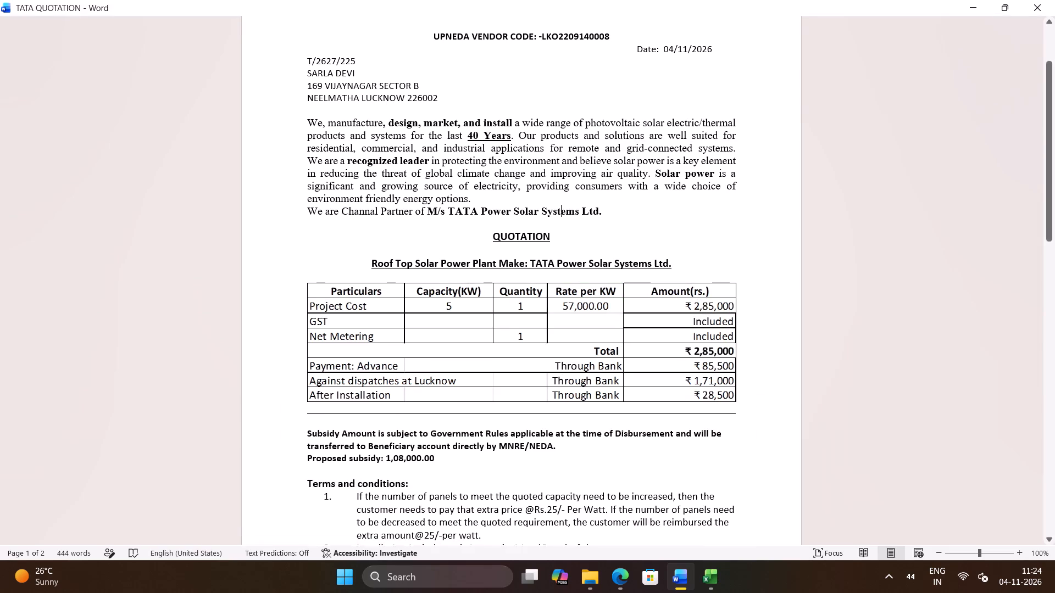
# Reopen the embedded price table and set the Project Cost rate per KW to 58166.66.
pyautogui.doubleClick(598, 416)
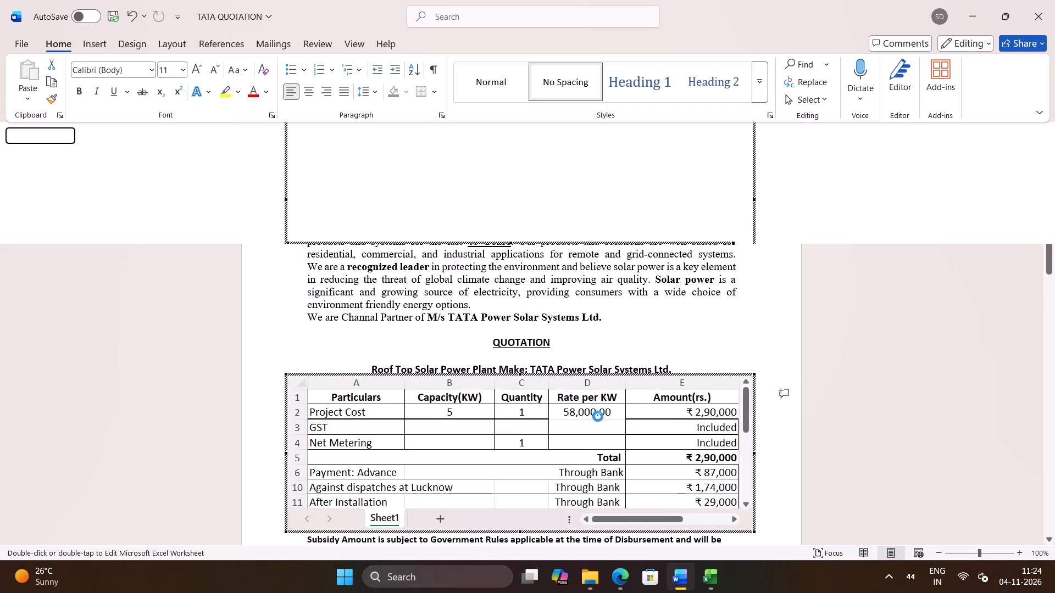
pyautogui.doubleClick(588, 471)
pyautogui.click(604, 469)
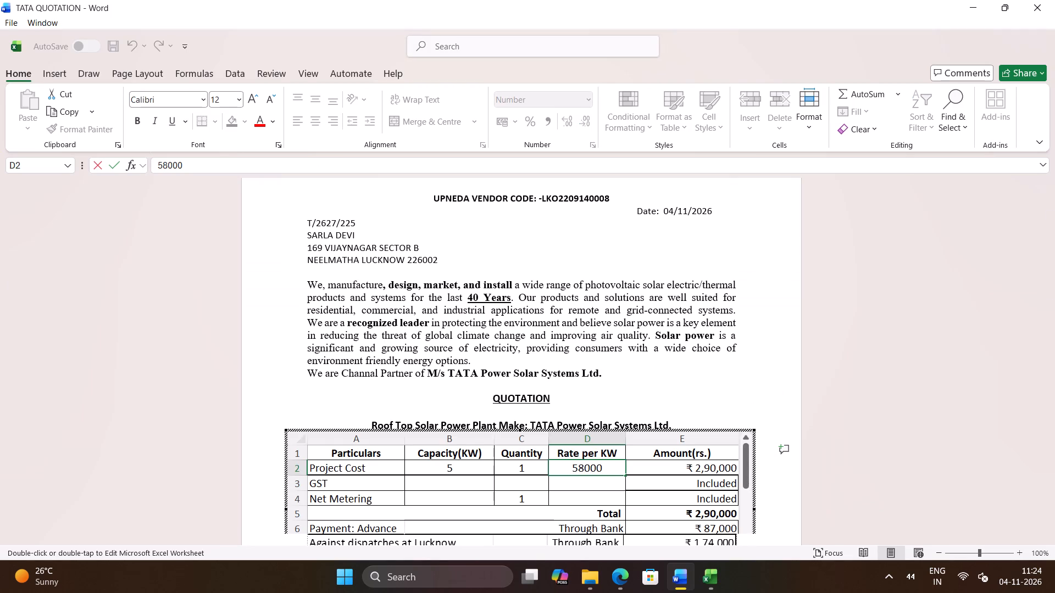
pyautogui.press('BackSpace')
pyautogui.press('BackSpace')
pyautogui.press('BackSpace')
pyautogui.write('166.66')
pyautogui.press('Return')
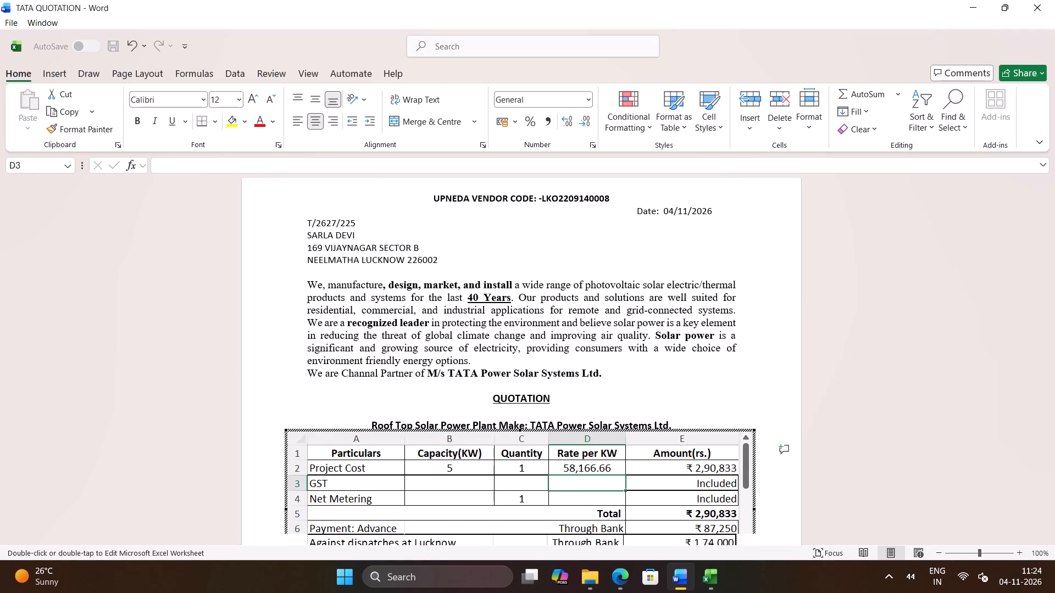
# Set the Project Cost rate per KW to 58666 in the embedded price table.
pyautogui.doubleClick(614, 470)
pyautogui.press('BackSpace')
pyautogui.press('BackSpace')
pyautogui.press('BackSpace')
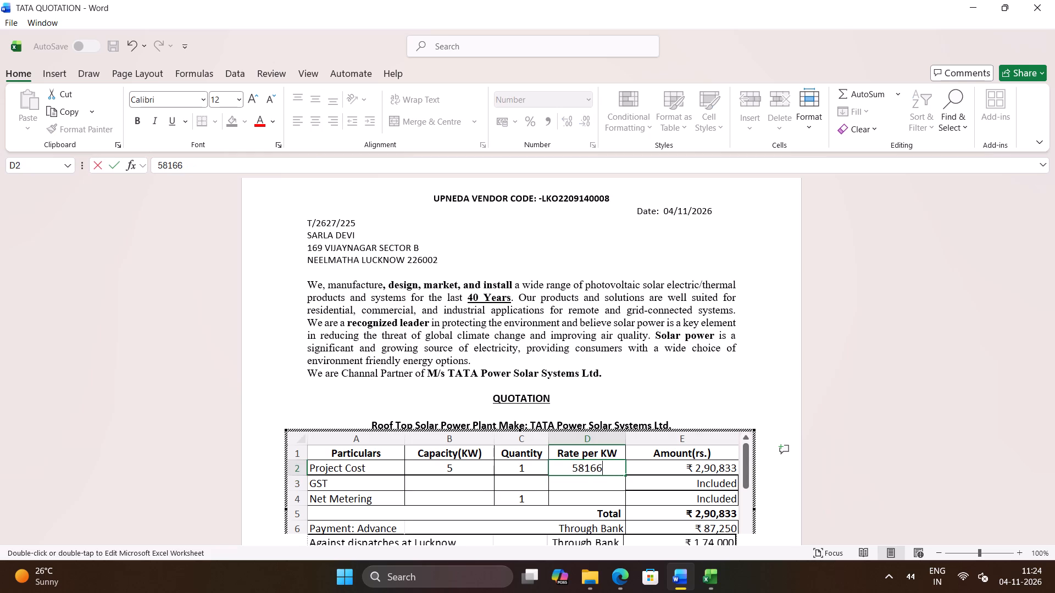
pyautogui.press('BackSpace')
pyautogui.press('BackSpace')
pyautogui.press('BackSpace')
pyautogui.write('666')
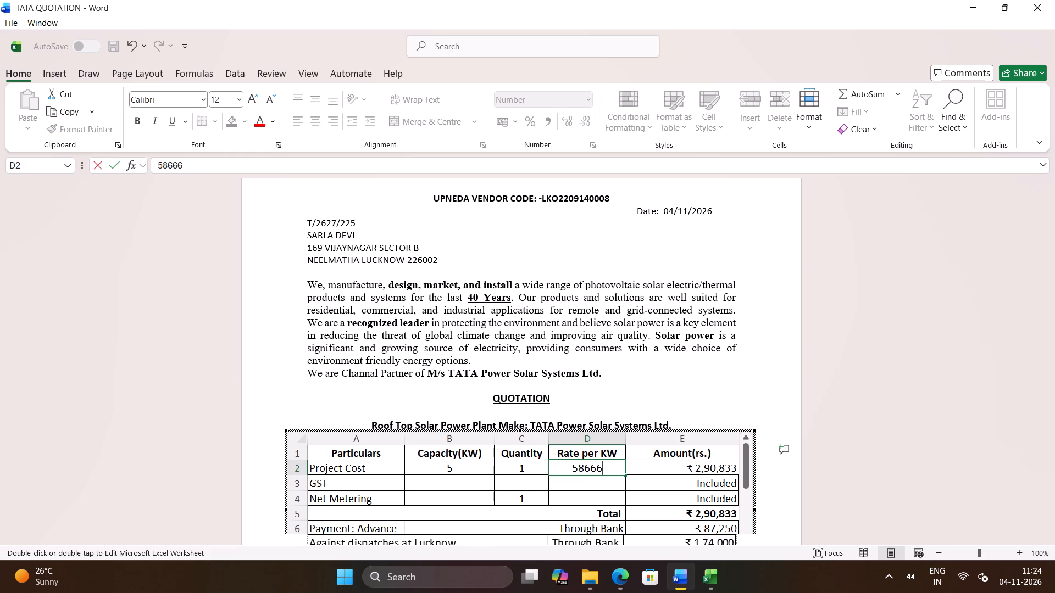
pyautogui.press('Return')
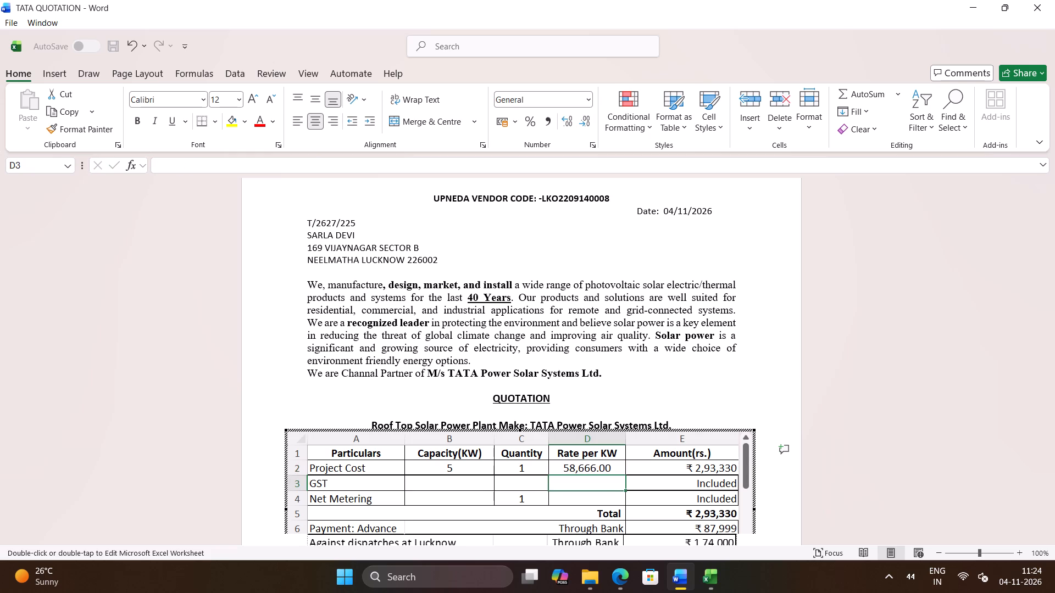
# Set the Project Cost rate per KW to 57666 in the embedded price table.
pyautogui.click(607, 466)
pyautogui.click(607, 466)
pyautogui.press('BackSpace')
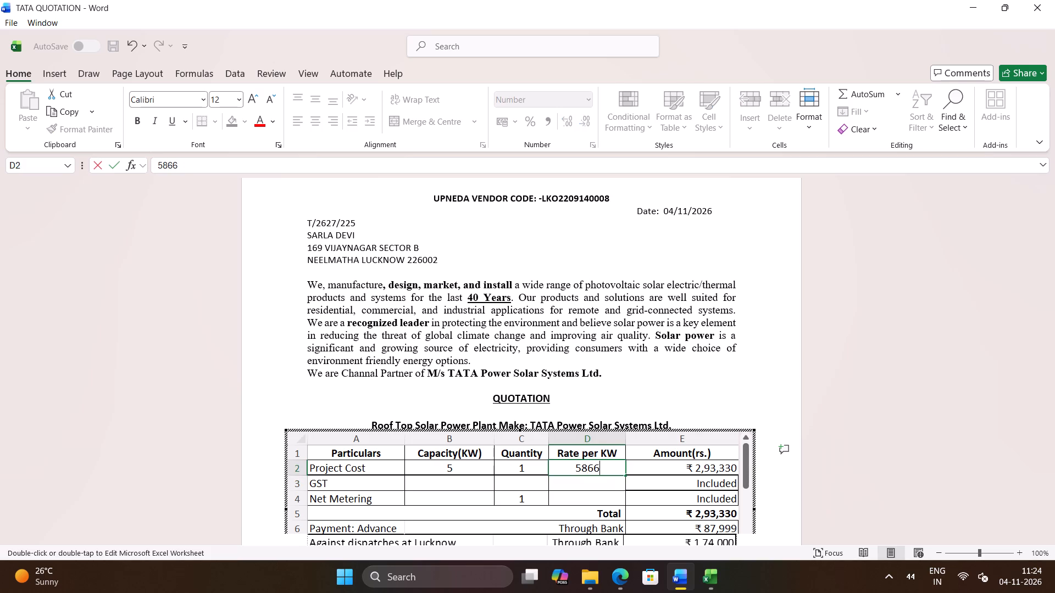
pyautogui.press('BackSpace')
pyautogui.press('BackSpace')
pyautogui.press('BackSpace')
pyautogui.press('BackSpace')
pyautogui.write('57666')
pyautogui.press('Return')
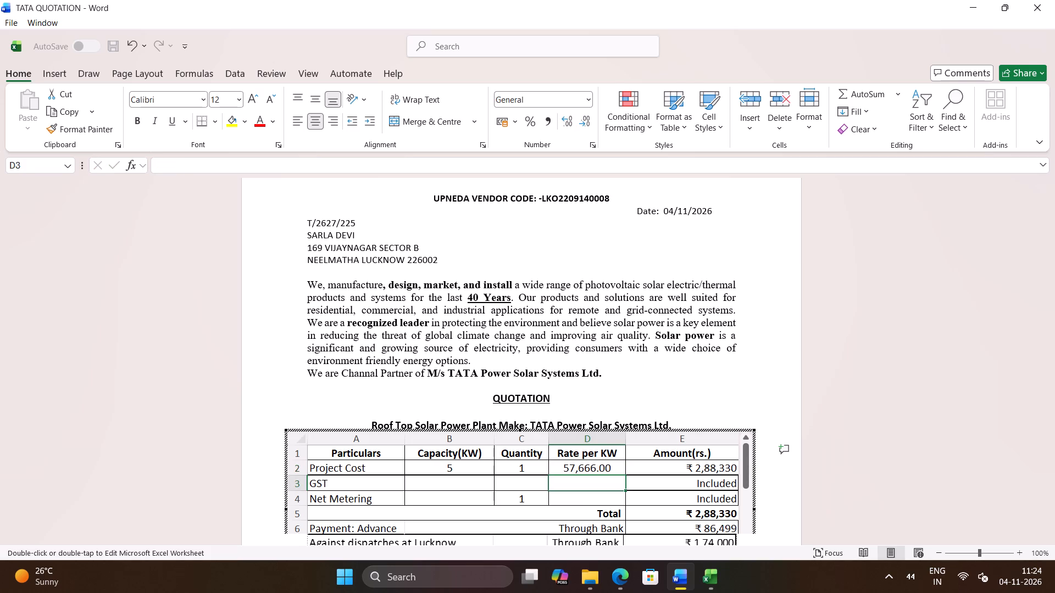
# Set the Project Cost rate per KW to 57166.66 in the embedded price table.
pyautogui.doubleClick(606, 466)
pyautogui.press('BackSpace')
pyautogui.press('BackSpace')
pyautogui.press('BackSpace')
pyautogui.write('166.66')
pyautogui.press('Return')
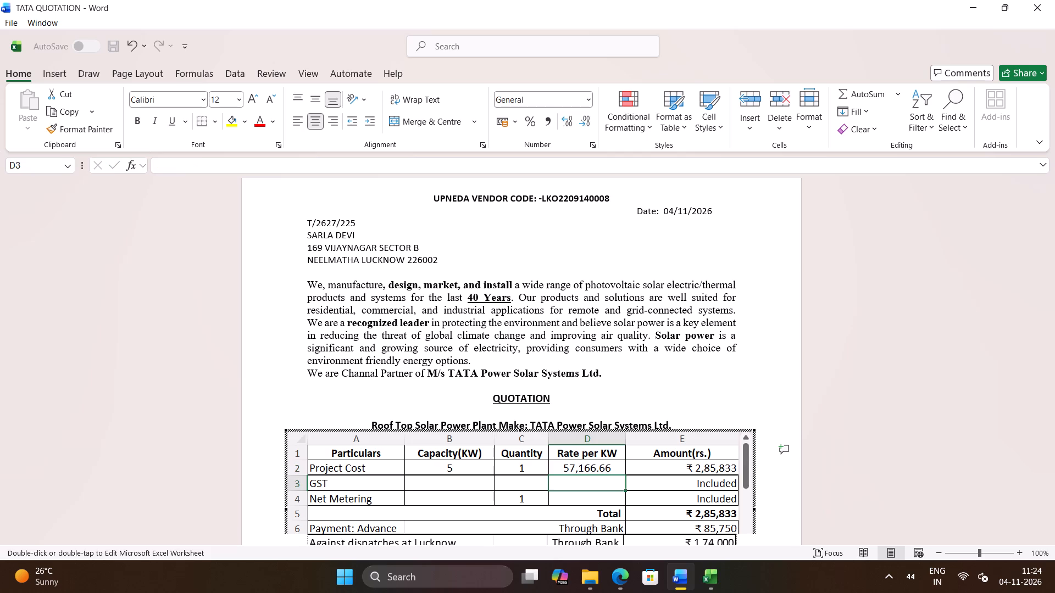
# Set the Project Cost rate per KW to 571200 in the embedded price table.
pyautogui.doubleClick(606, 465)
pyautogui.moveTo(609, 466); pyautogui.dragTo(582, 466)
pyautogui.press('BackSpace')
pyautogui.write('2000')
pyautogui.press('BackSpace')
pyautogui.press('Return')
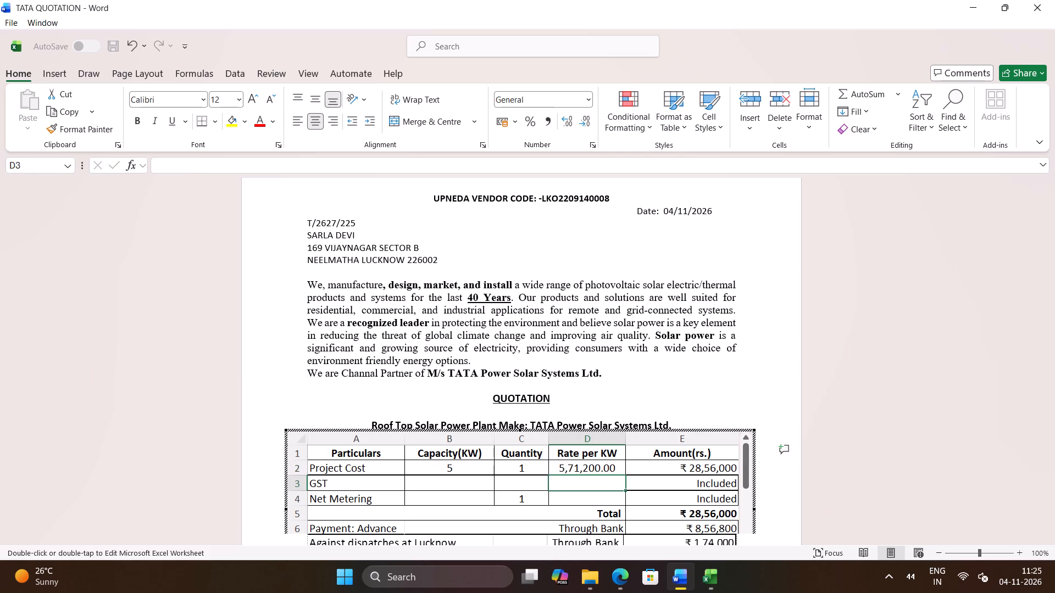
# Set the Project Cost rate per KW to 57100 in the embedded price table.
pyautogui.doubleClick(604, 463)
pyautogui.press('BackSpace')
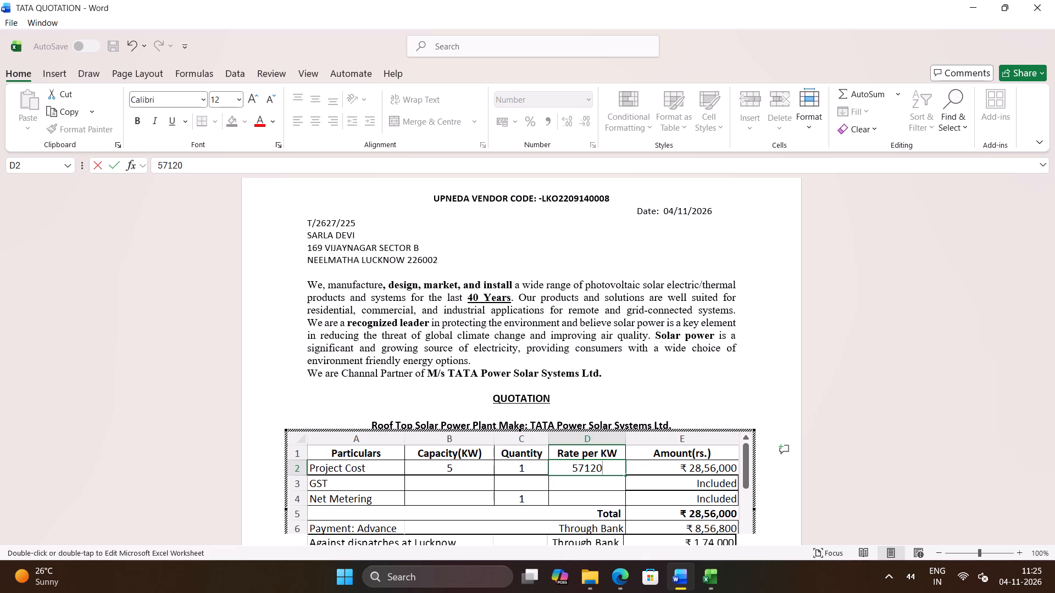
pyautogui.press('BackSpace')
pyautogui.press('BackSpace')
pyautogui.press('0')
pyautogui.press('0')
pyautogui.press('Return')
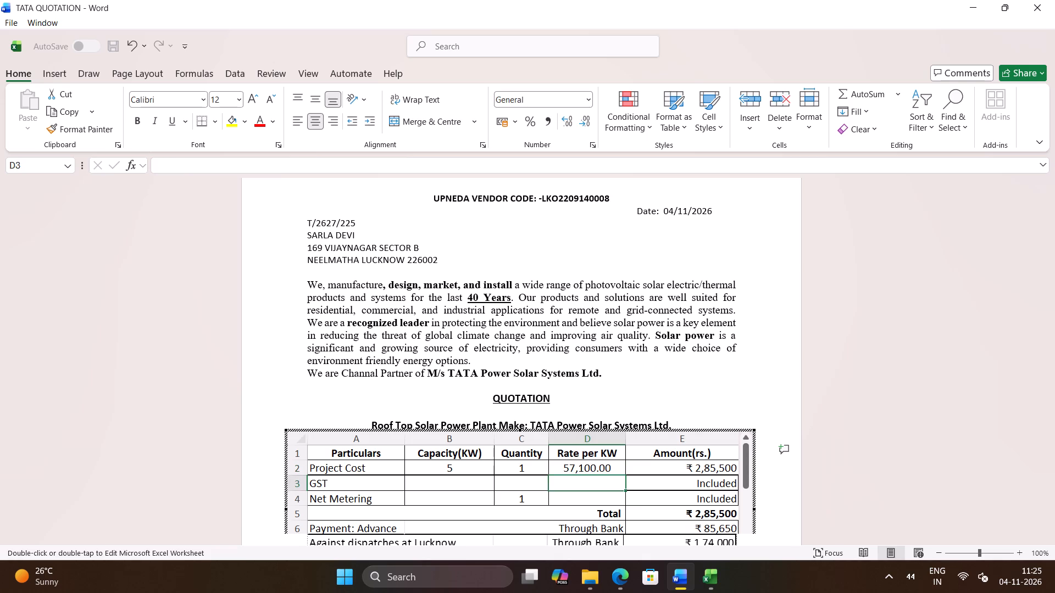
# Set the Project Cost rate per KW to 57200 in the embedded price table and return to the document.
pyautogui.click(609, 472)
pyautogui.doubleClick(605, 471)
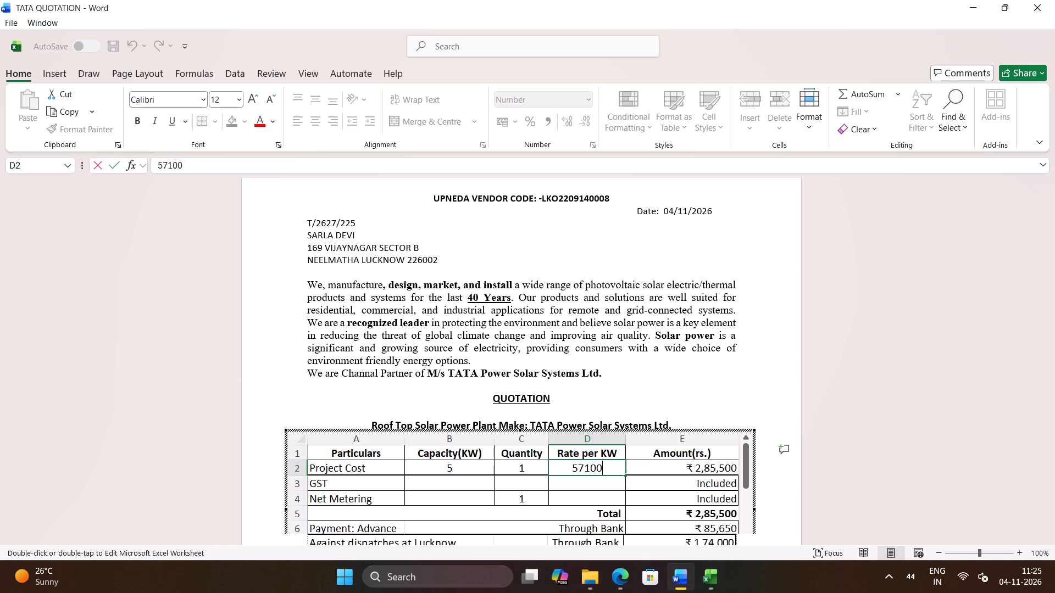
pyautogui.click(590, 469)
pyautogui.press('BackSpace')
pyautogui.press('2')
pyautogui.press('Return')
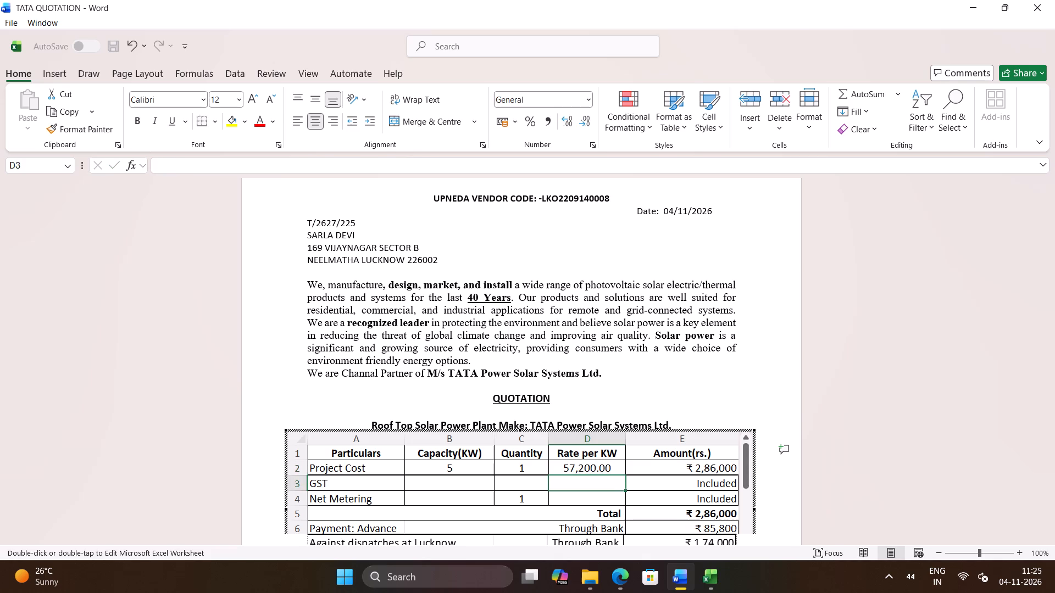
pyautogui.doubleClick(564, 381)
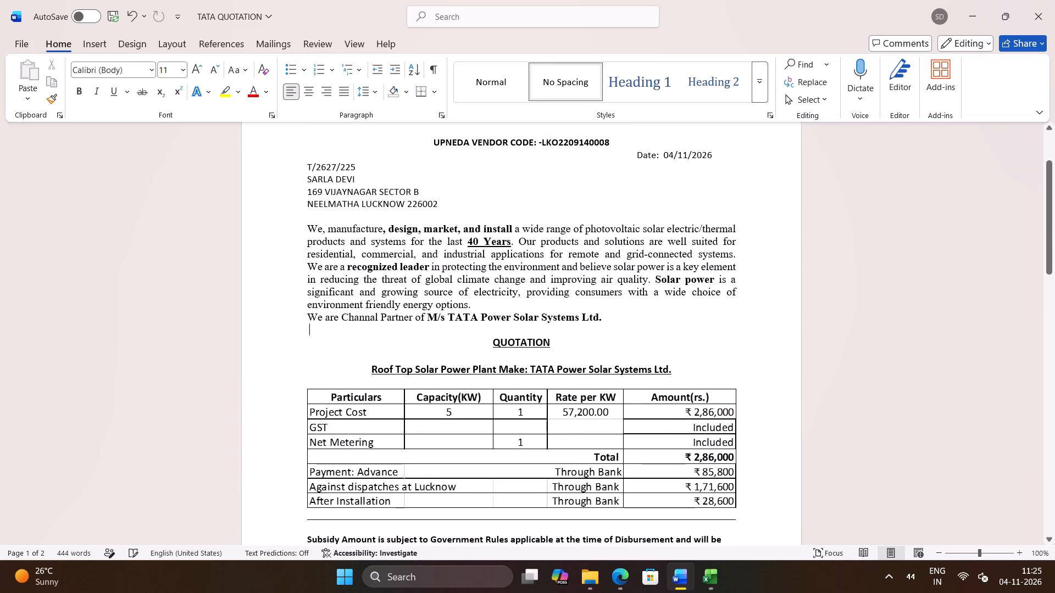
# Remove the blank line between the price table's divider and the Subsidy Amount paragraph.
pyautogui.scroll(-4, 523, 299)
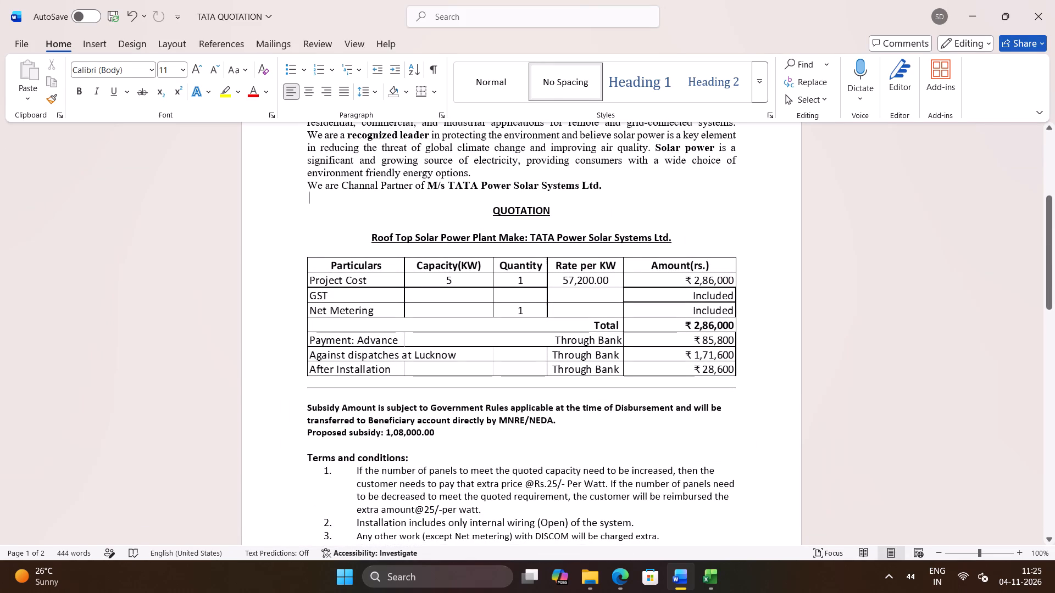
pyautogui.click(307, 408)
pyautogui.press('BackSpace')
# Open the quotation's print settings and show the available printers.
pyautogui.scroll(6, 560, 342)
pyautogui.scroll(-4, 558, 349)
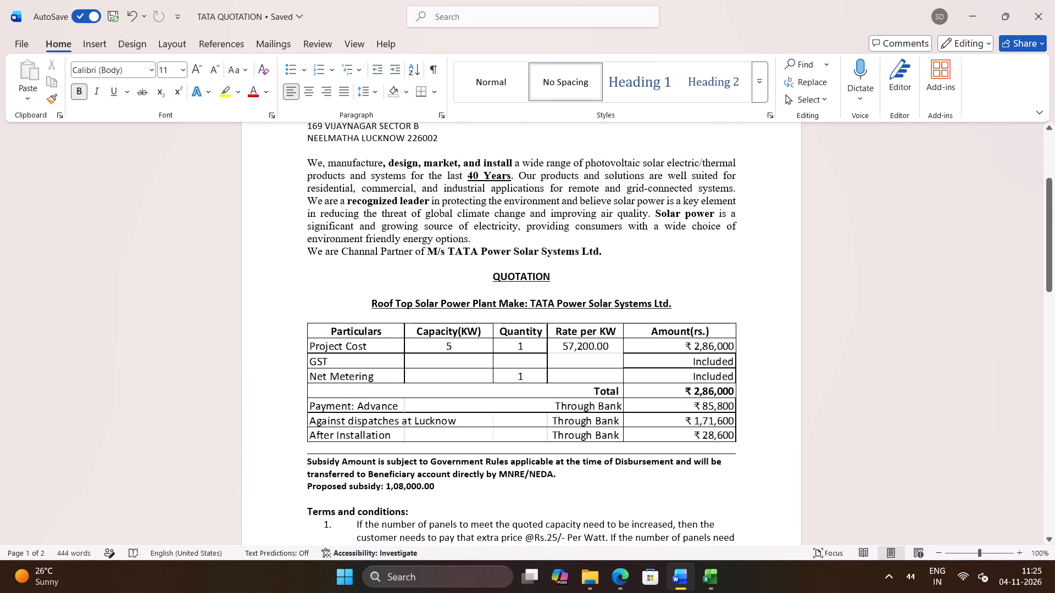
pyautogui.scroll(4, 390, 394)
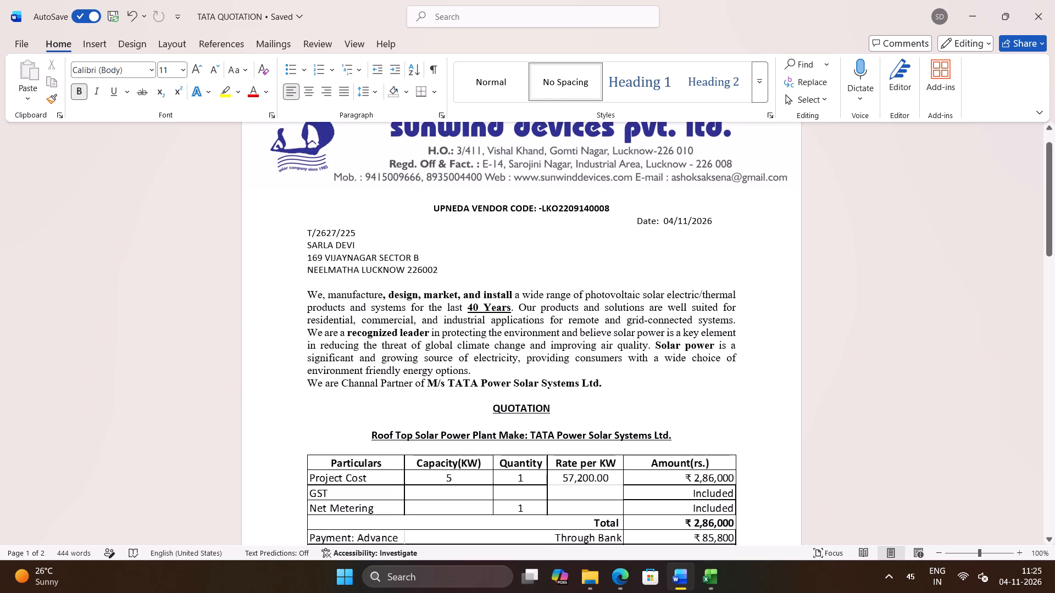
pyautogui.hotkey('ctrl', 'p')
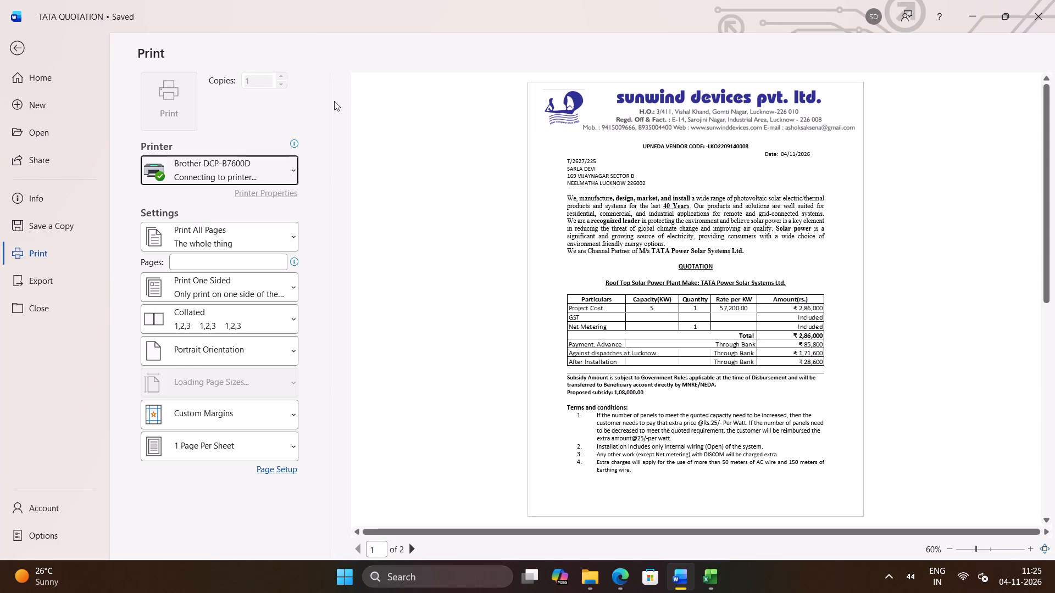
pyautogui.click(199, 168)
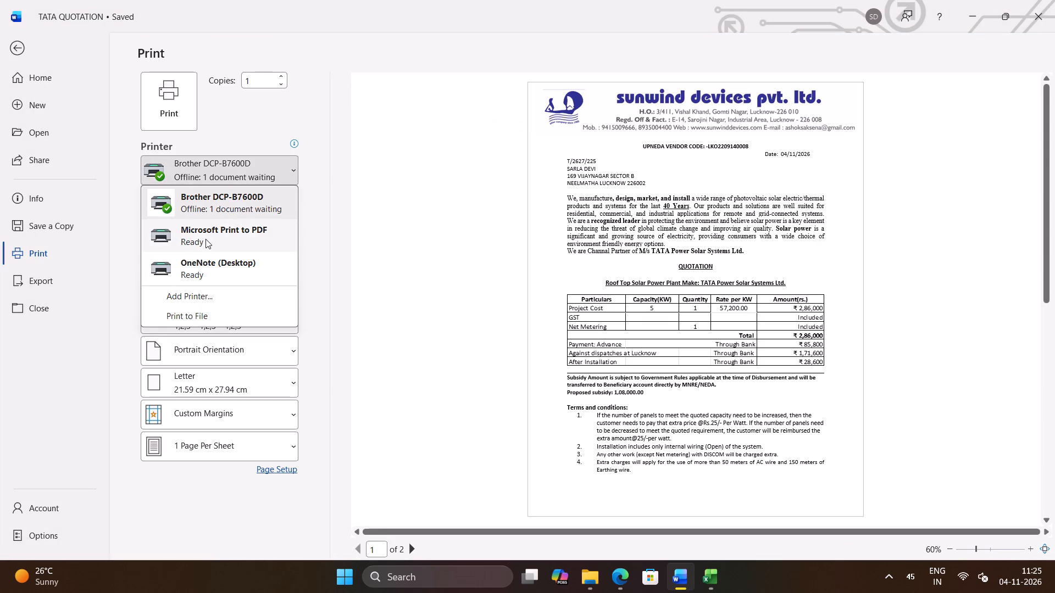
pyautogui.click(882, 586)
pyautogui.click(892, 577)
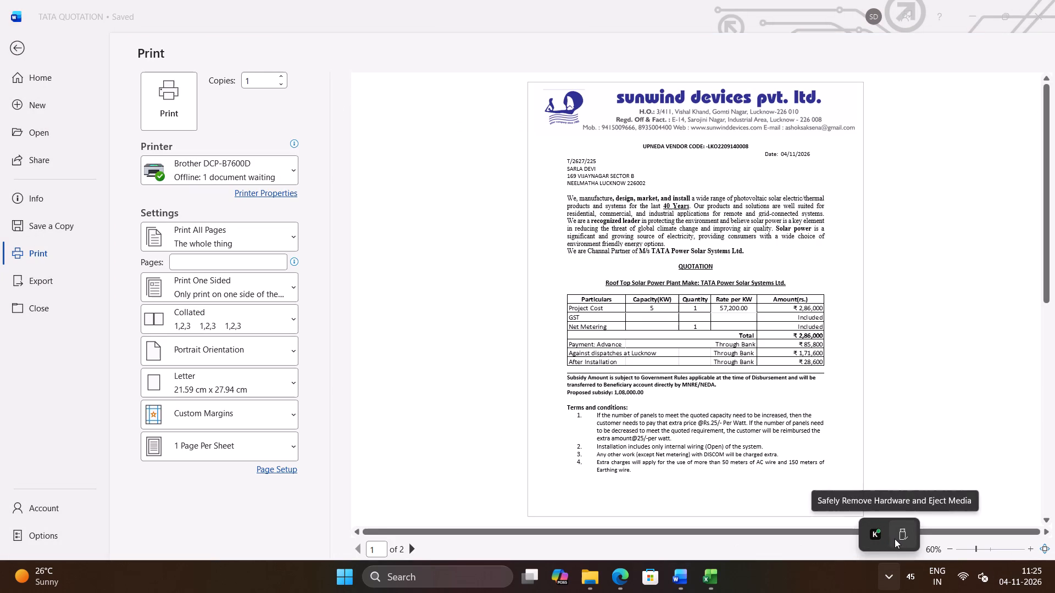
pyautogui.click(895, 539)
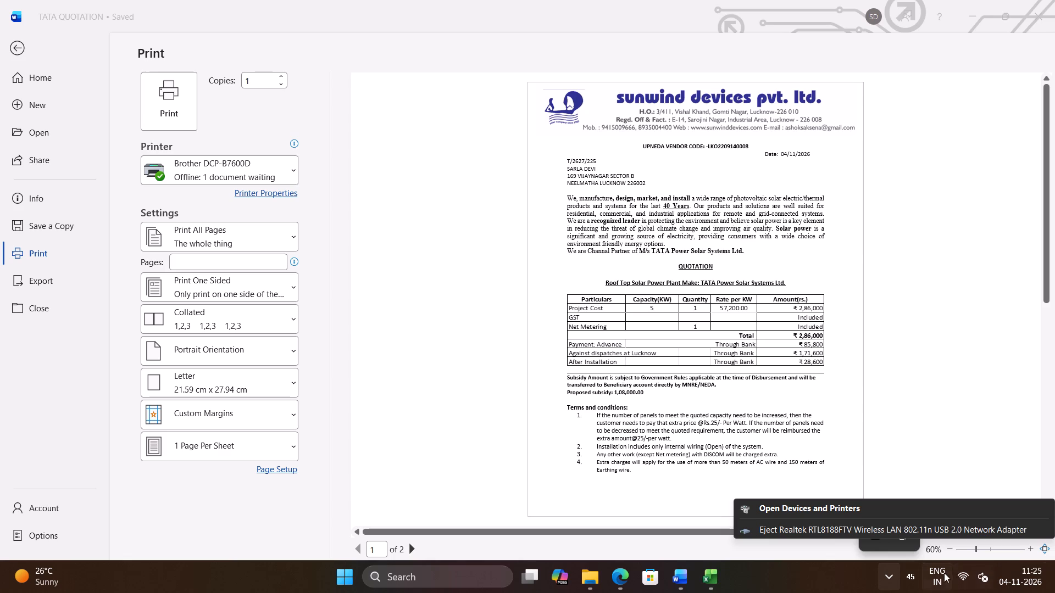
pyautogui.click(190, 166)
# Print the whole quotation with Microsoft Print to PDF as the printer.
pyautogui.click(220, 169)
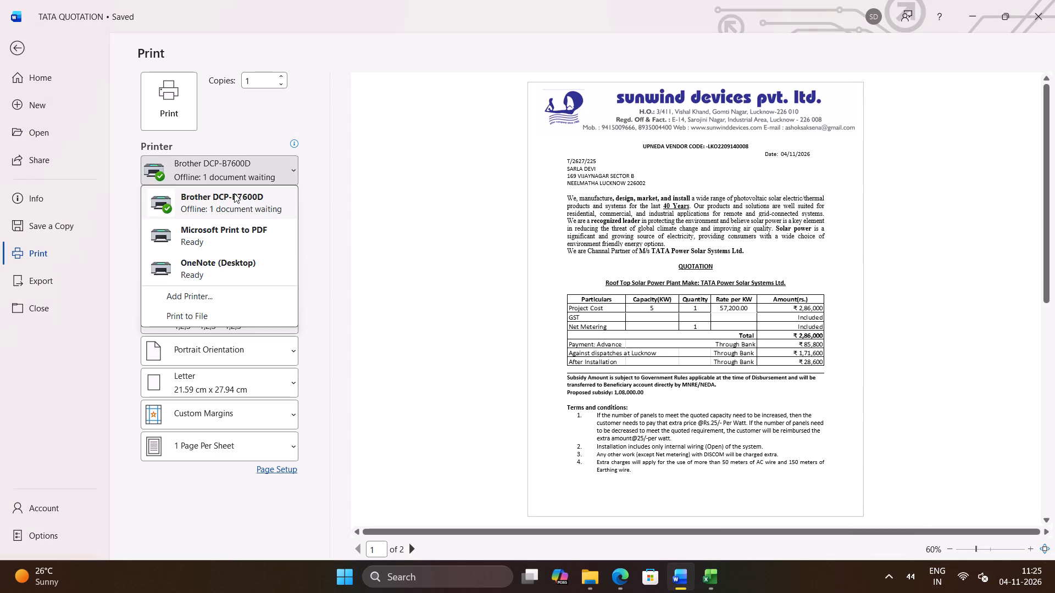
pyautogui.click(211, 228)
pyautogui.click(174, 120)
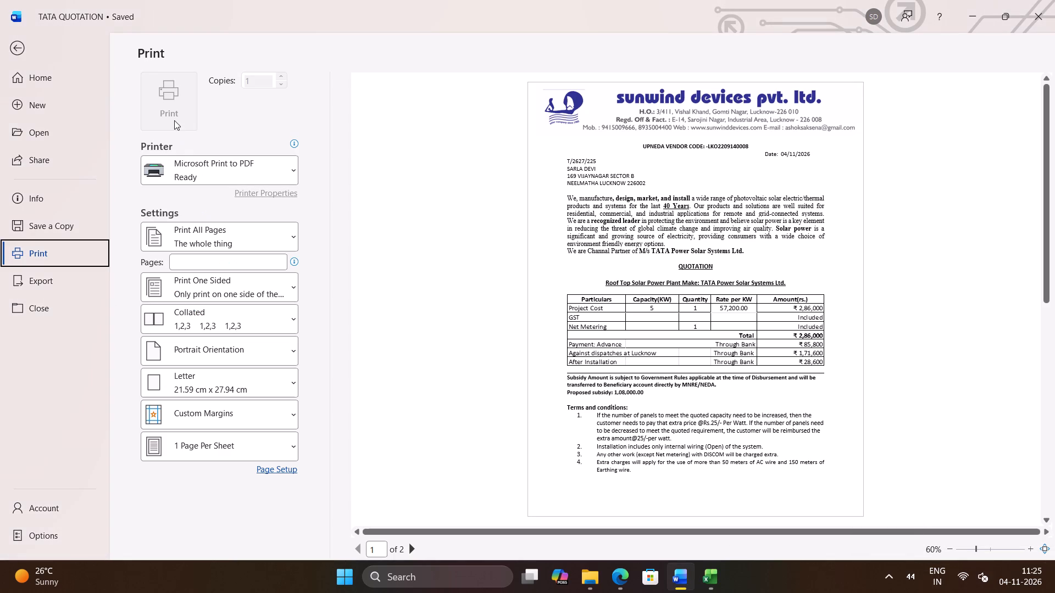
pyautogui.click(174, 113)
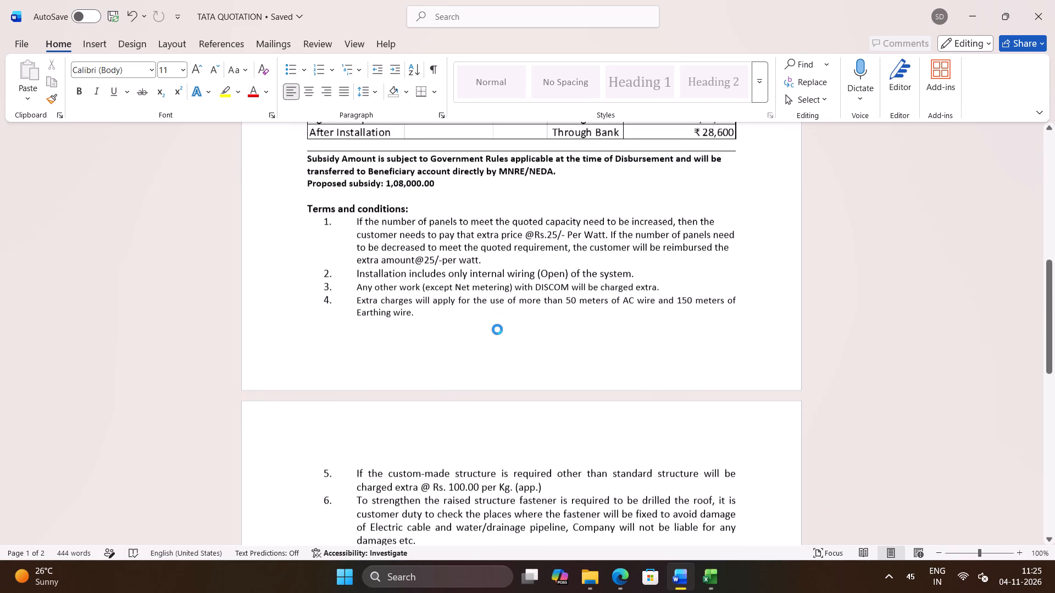
# Base the PDF's file name on the existing T(224) HYBRID quotation, replacing its customer and capacity with the applicant's name and 5KW.
pyautogui.click(625, 390)
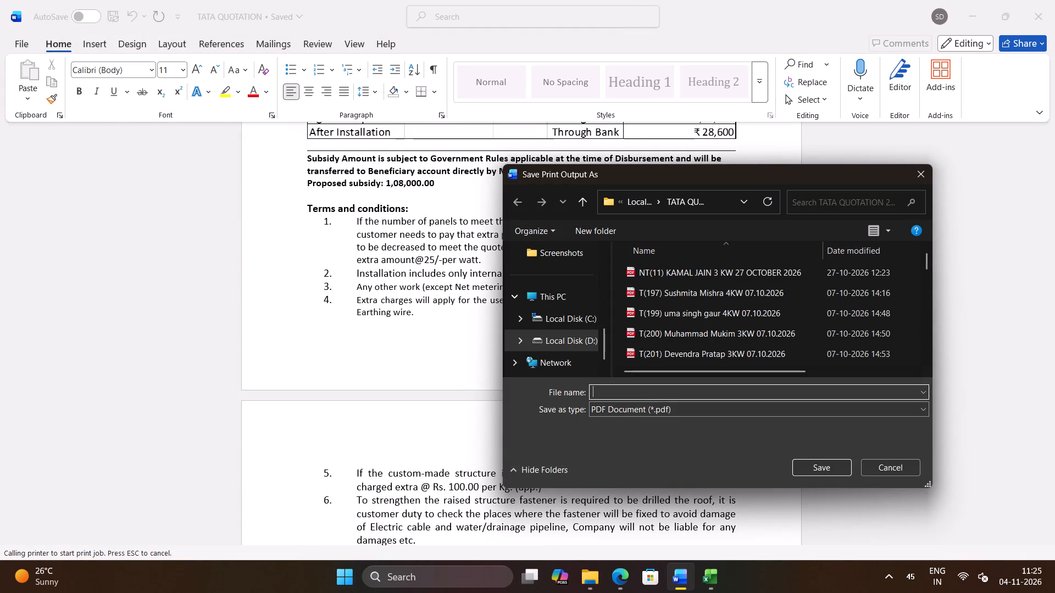
pyautogui.scroll(-20, 658, 356)
pyautogui.scroll(-9, 658, 356)
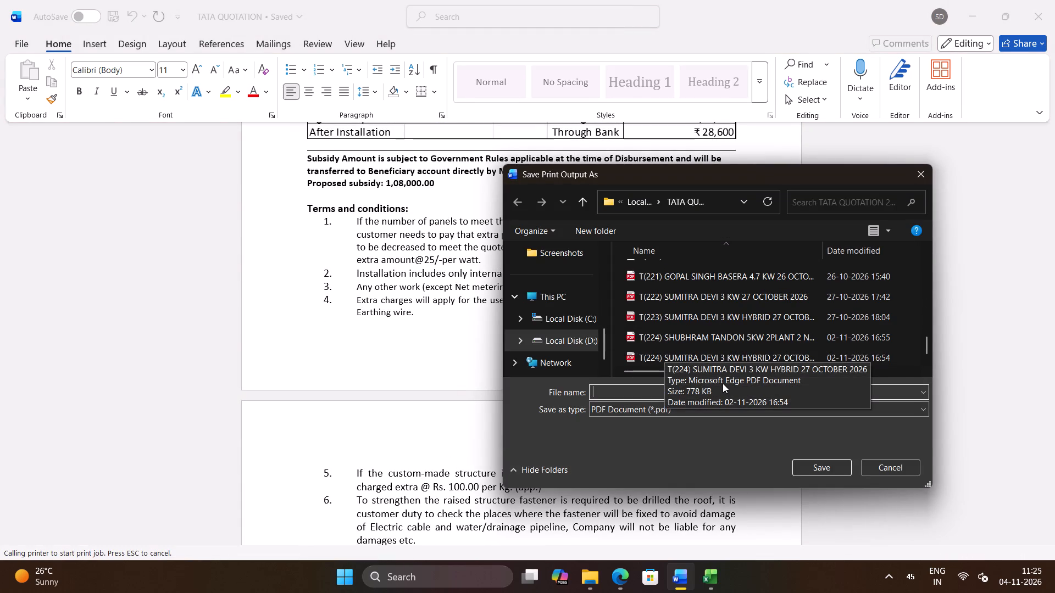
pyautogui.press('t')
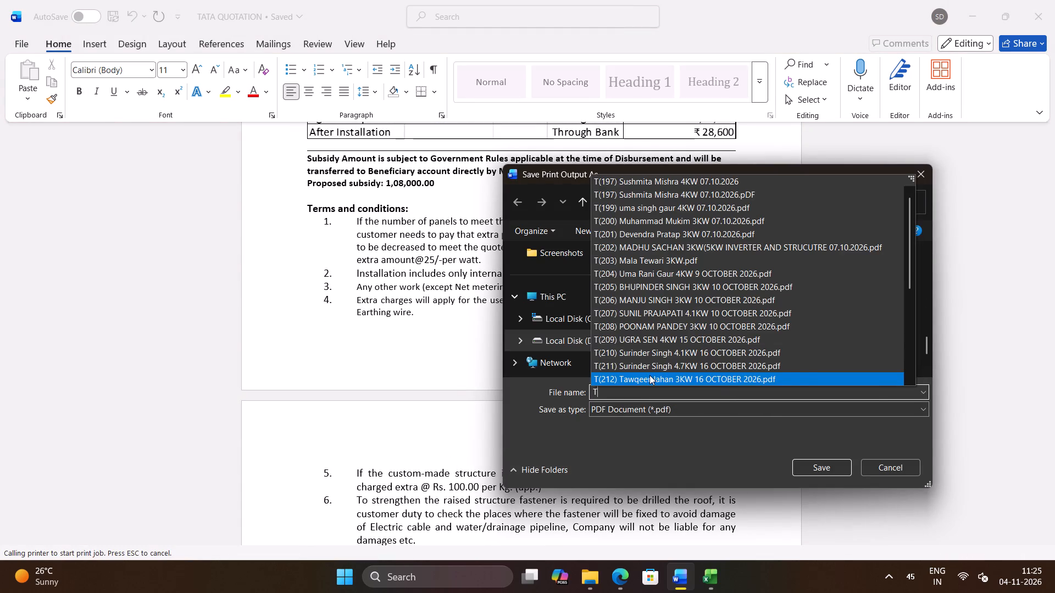
pyautogui.scroll(-13, 649, 375)
pyautogui.click(647, 376)
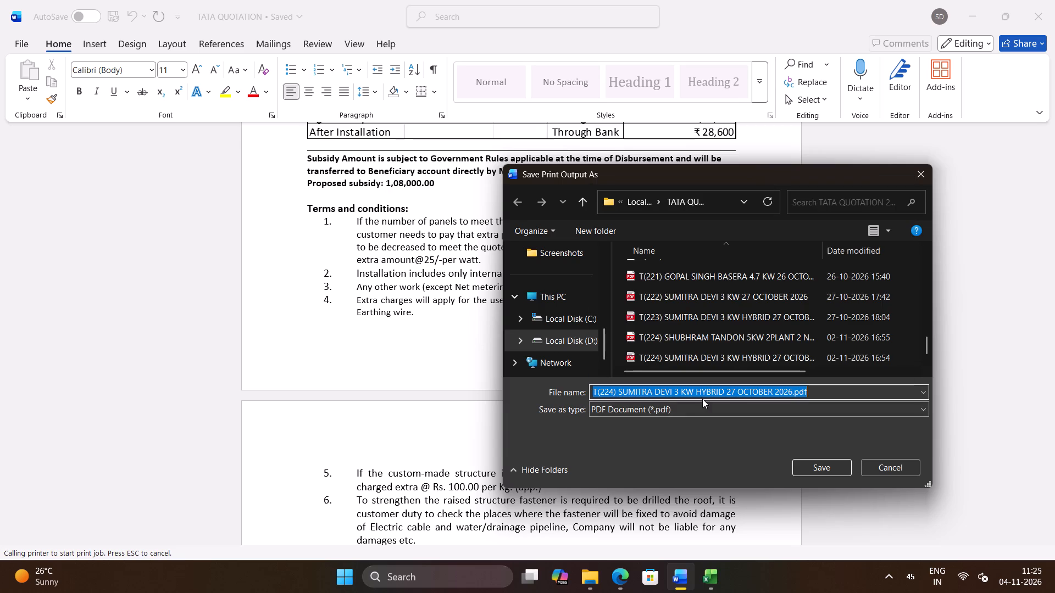
pyautogui.moveTo(724, 392); pyautogui.dragTo(630, 396)
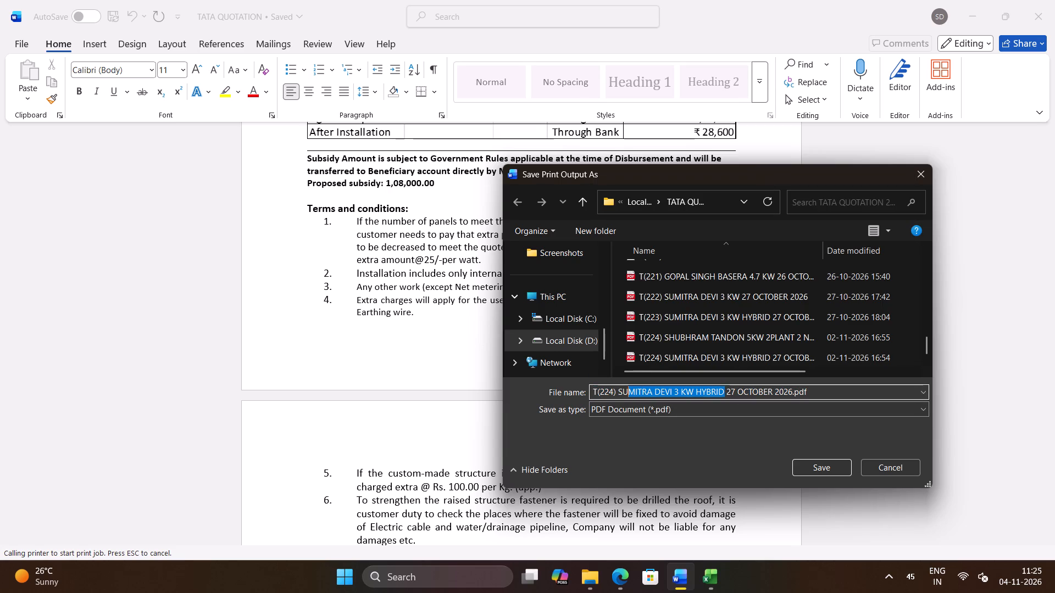
pyautogui.moveTo(630, 396); pyautogui.dragTo(621, 396)
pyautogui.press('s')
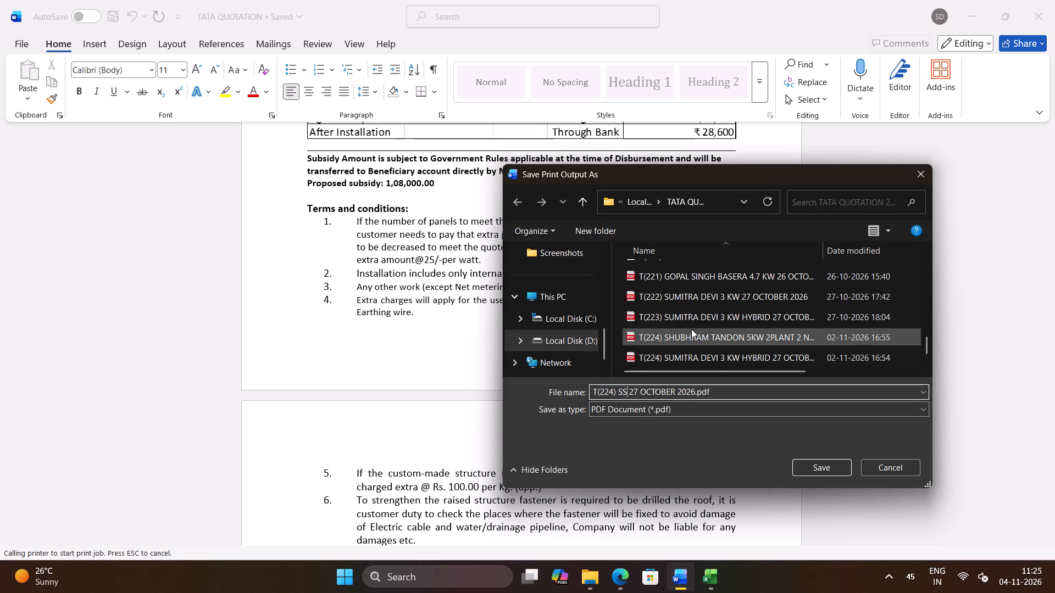
pyautogui.press('BackSpace')
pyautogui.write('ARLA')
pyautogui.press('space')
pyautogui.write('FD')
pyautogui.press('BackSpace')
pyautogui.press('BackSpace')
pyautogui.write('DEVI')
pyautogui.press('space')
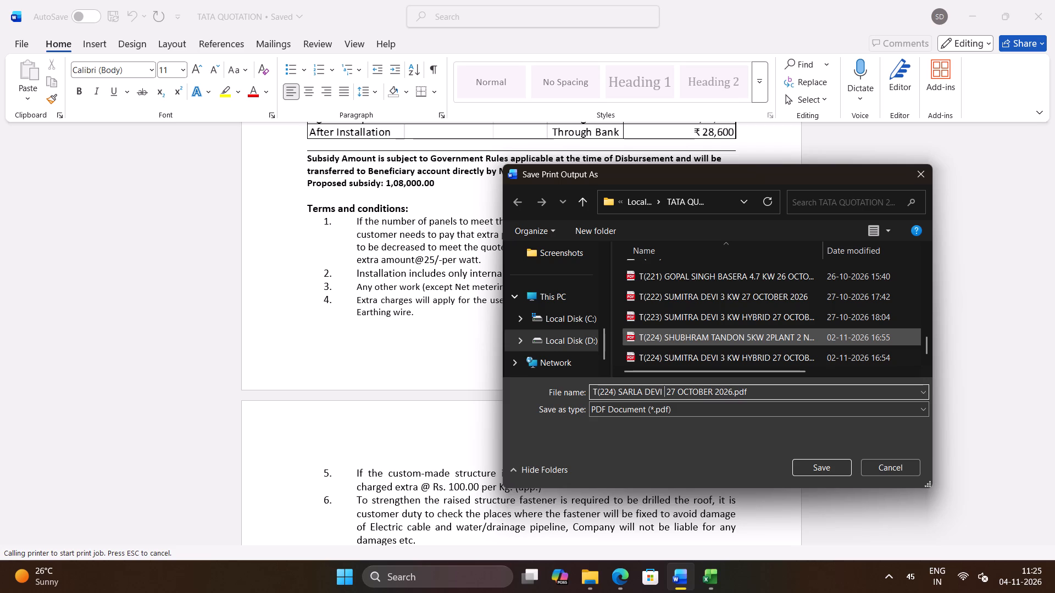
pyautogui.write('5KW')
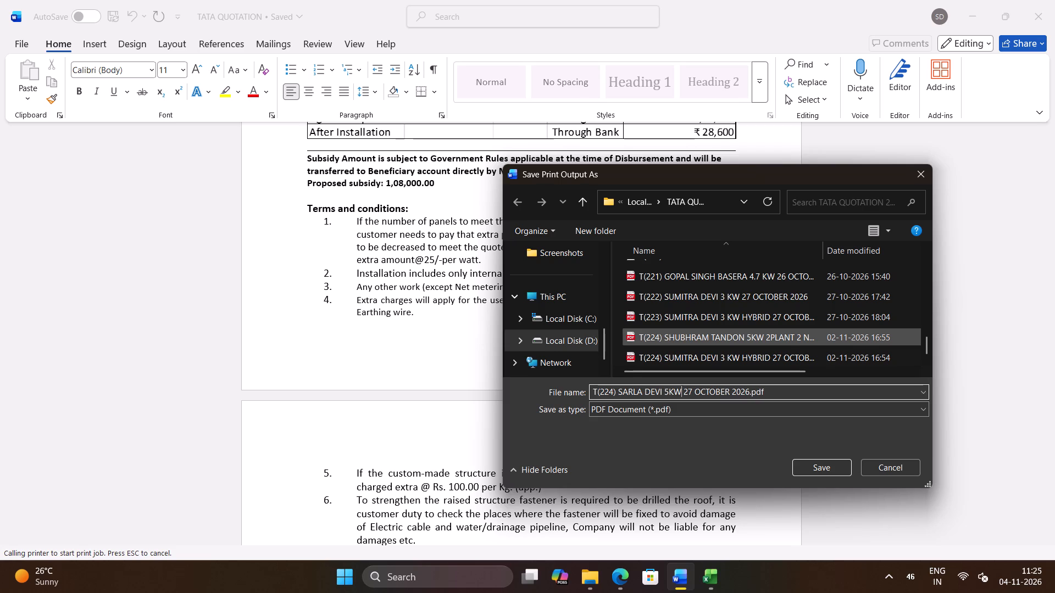
# Change the date in the PDF's file name to 4 NOV 2026 and save the print output.
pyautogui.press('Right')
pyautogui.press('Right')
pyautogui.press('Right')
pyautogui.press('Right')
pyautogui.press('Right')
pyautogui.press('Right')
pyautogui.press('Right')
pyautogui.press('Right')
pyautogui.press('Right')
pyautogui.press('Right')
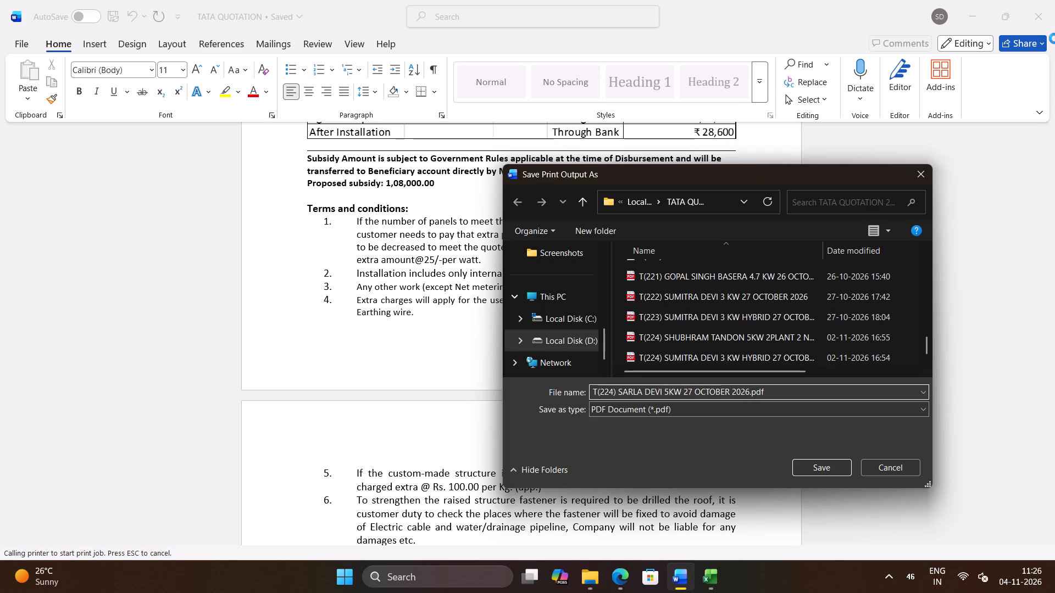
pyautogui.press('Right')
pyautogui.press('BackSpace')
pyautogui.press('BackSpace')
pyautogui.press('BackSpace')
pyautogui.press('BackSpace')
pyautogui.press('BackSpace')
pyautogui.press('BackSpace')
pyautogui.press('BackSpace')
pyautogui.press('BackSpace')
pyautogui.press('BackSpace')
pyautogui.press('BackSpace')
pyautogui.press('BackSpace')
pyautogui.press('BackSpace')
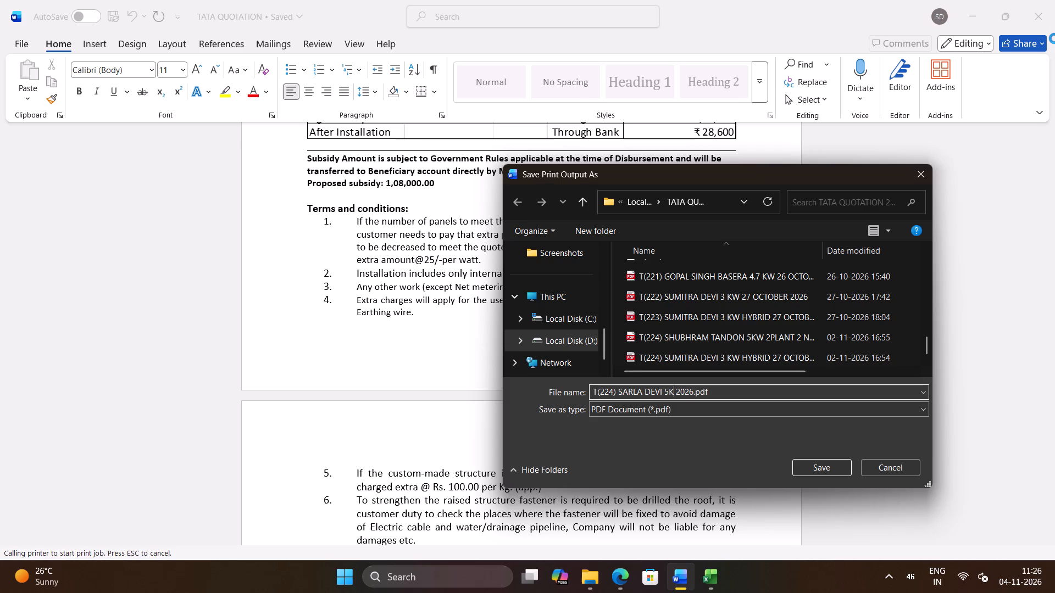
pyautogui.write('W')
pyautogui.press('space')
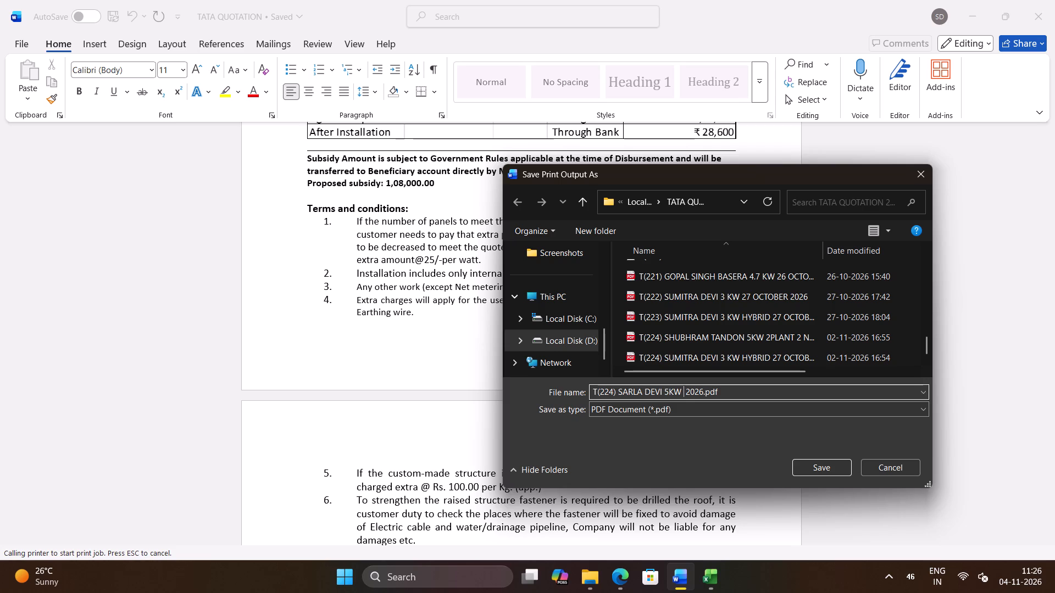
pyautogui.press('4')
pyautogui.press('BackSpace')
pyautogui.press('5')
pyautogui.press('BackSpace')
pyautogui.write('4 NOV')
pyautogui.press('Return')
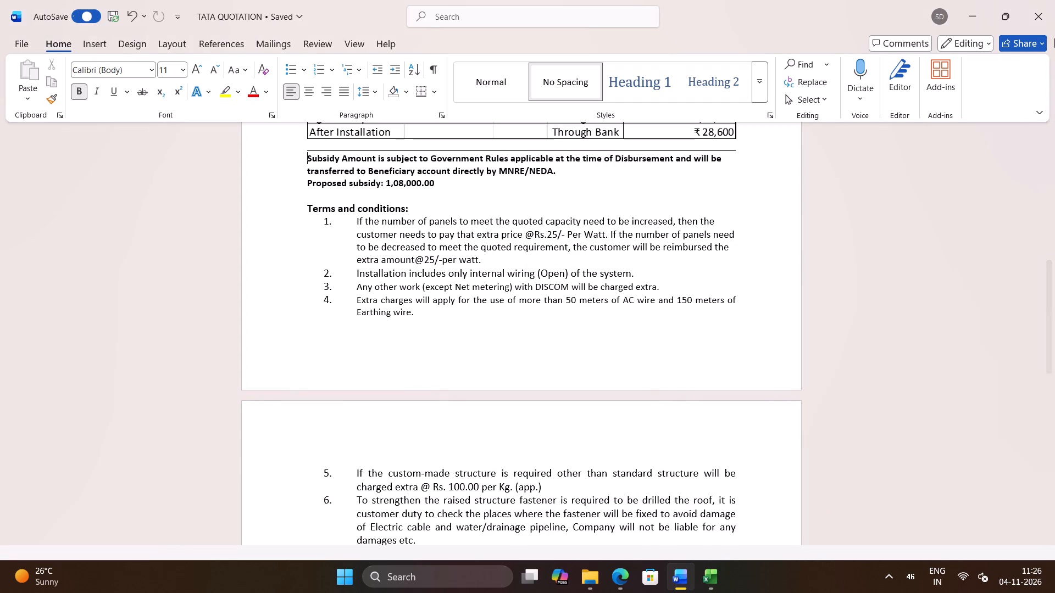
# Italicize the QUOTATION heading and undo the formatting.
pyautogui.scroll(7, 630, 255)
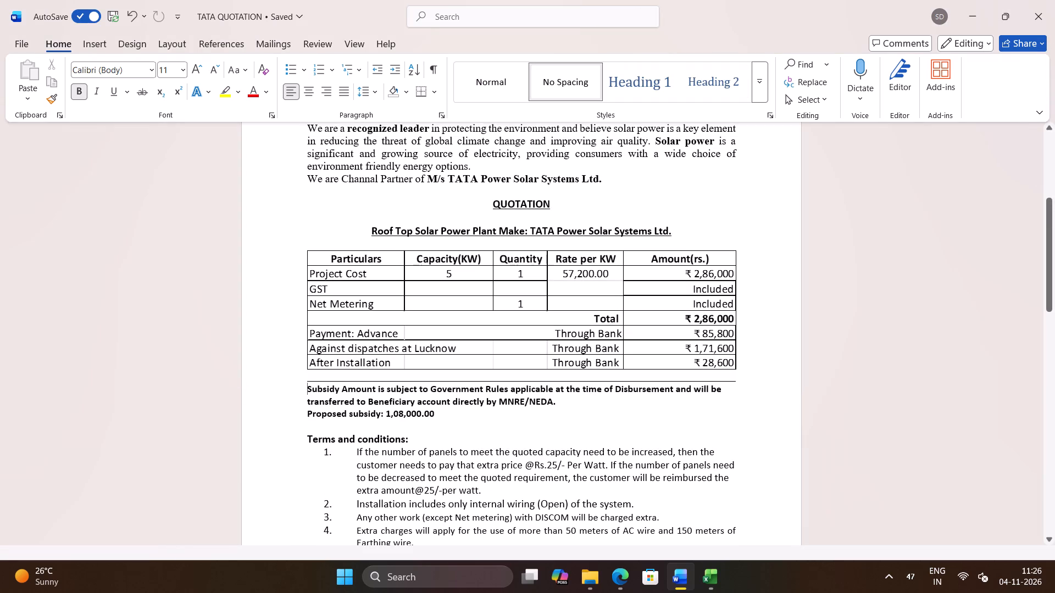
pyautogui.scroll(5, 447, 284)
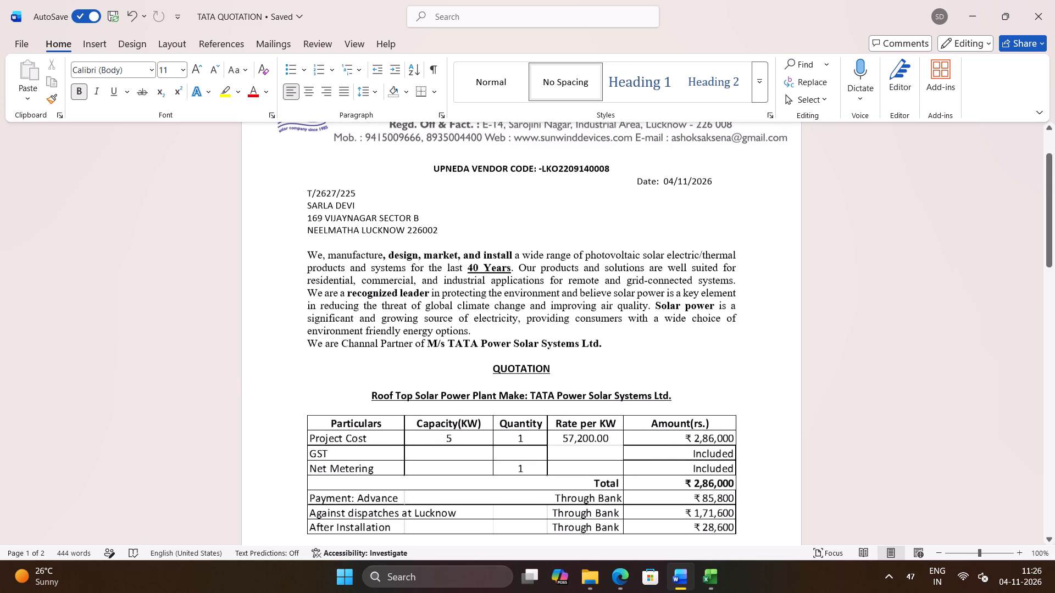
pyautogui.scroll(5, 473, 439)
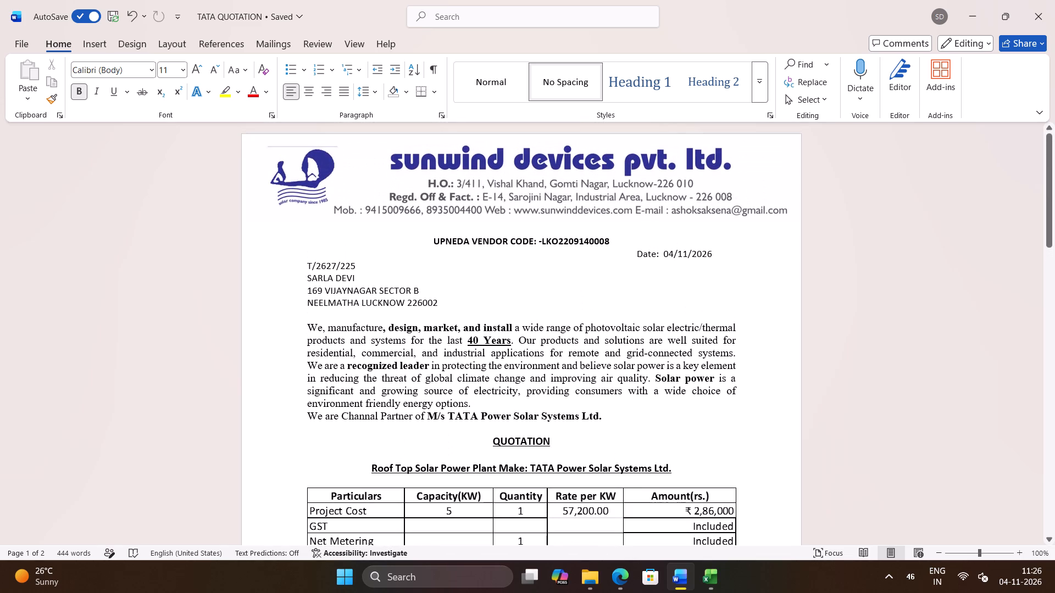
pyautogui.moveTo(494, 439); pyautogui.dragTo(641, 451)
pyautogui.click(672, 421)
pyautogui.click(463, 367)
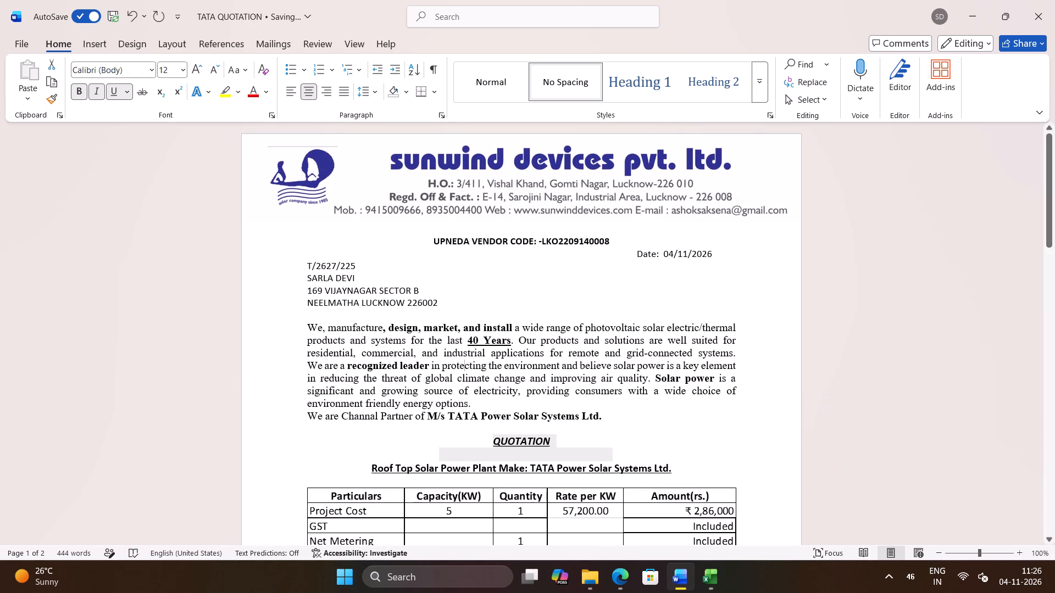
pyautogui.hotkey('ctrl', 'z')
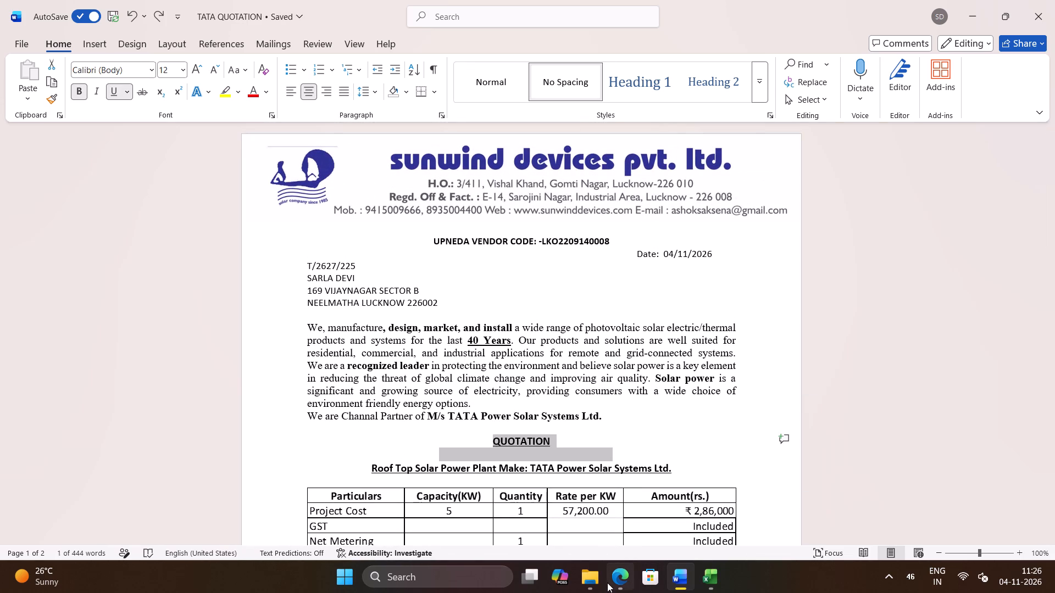
# Switch to the portal in Edge, open the file chooser for the upload and browse the TATA QUOTATION 26-27 folder for the applicant's PDF.
pyautogui.click(704, 584)
pyautogui.click(603, 577)
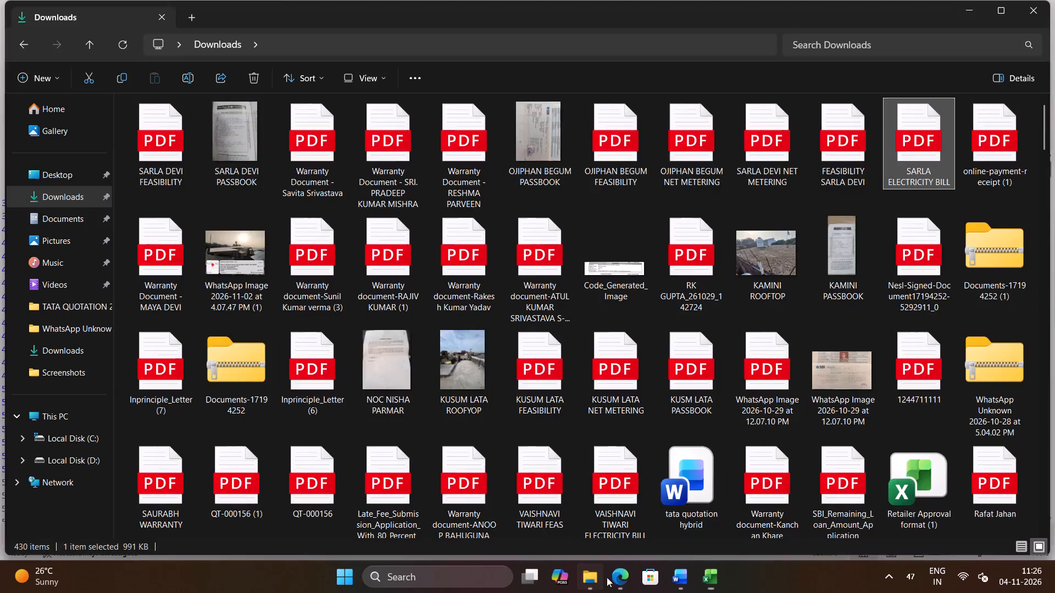
pyautogui.click(618, 578)
pyautogui.click(860, 298)
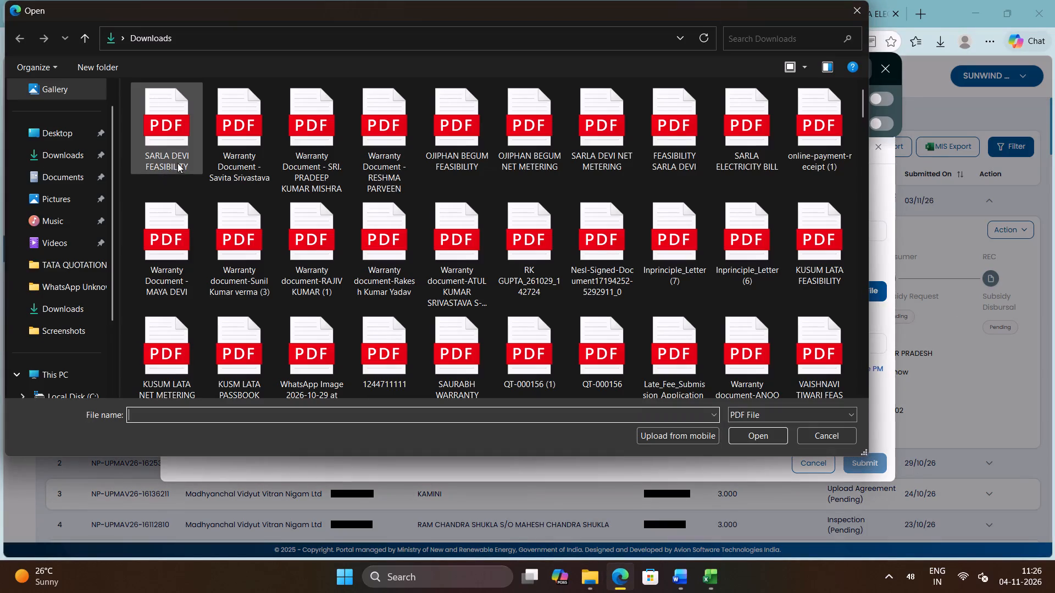
pyautogui.click(84, 264)
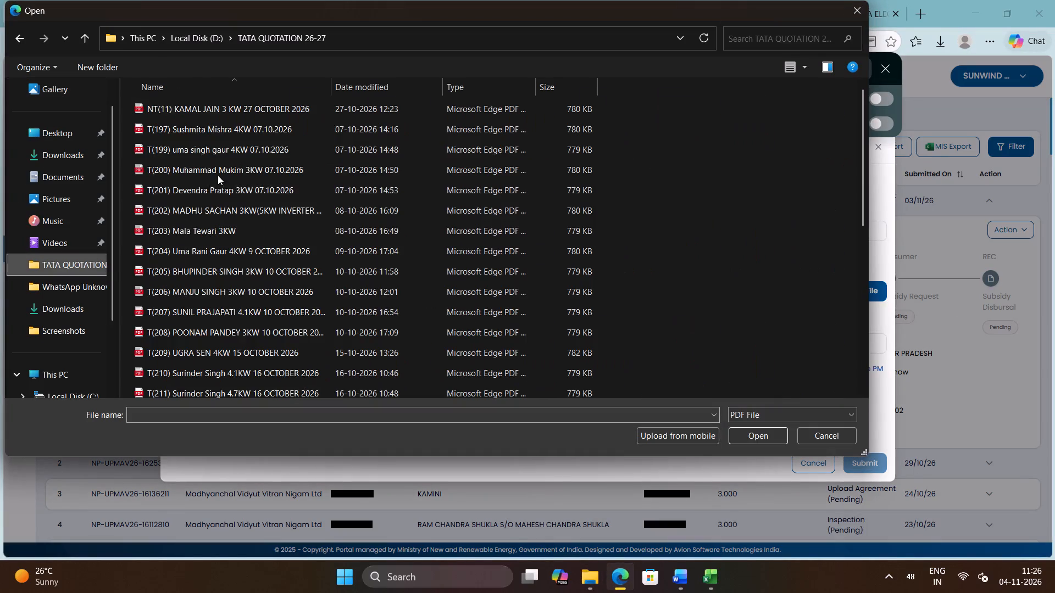
pyautogui.scroll(-12, 309, 337)
pyautogui.click(248, 384)
pyautogui.scroll(-4, 270, 357)
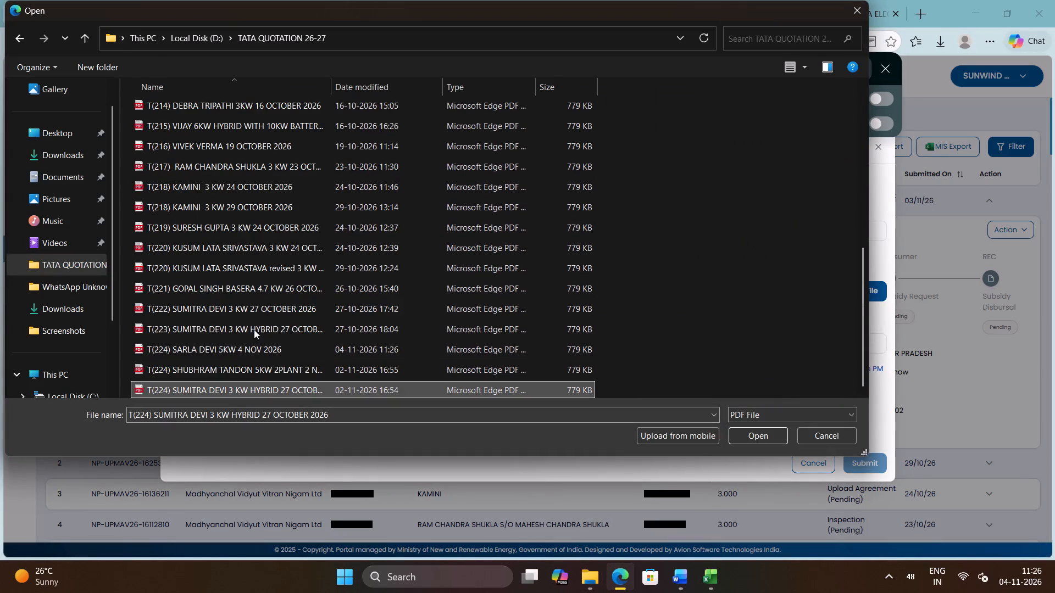
pyautogui.scroll(-6, 356, 326)
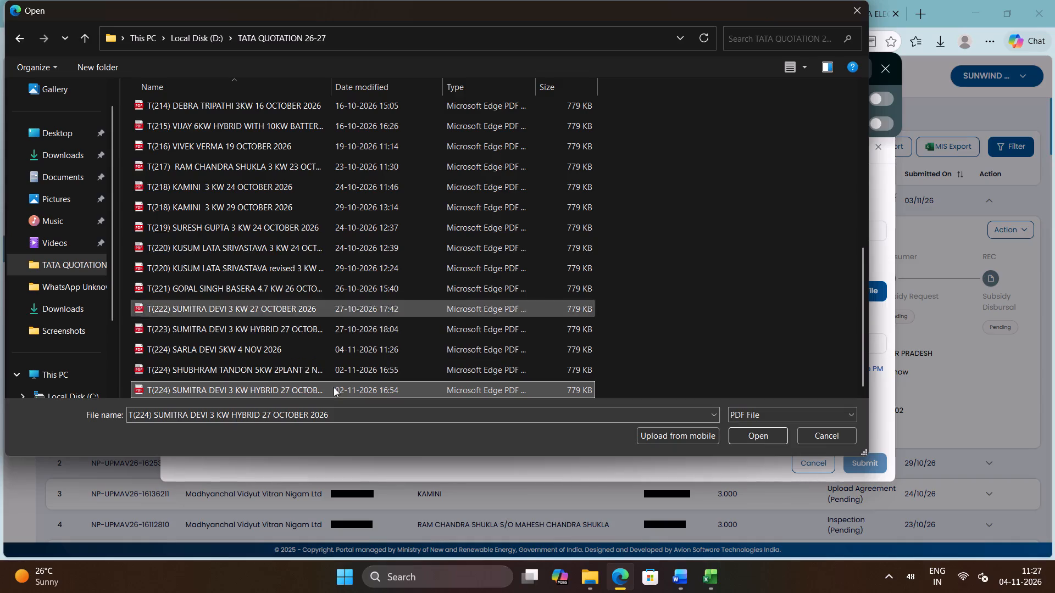
# Switch to Word and print the quotation to PDF again, reusing the T(224) HYBRID file name with its number changed to T(225).
pyautogui.click(678, 580)
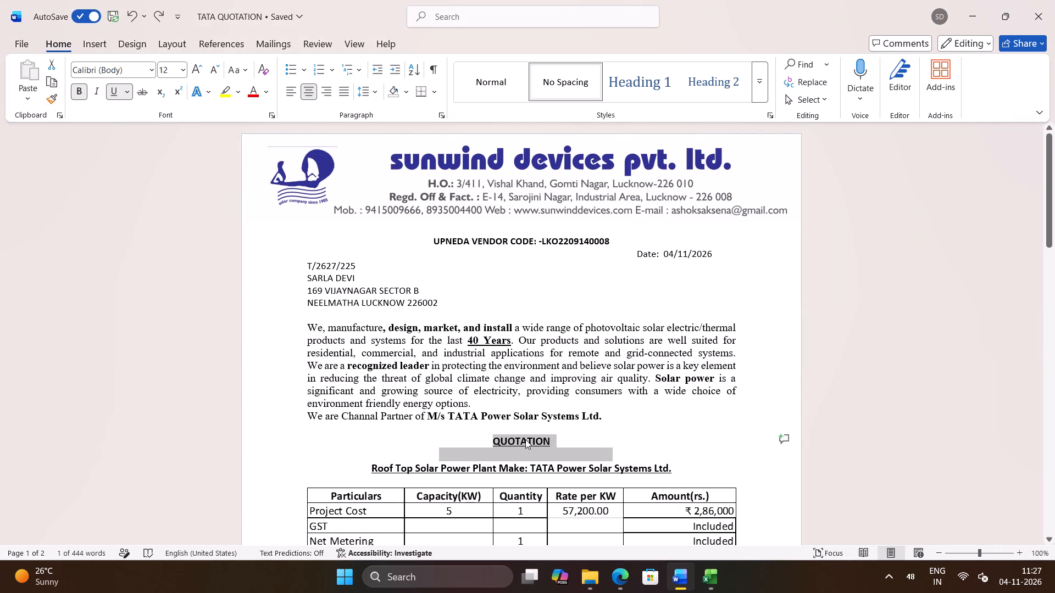
pyautogui.hotkey('ctrl', 'p')
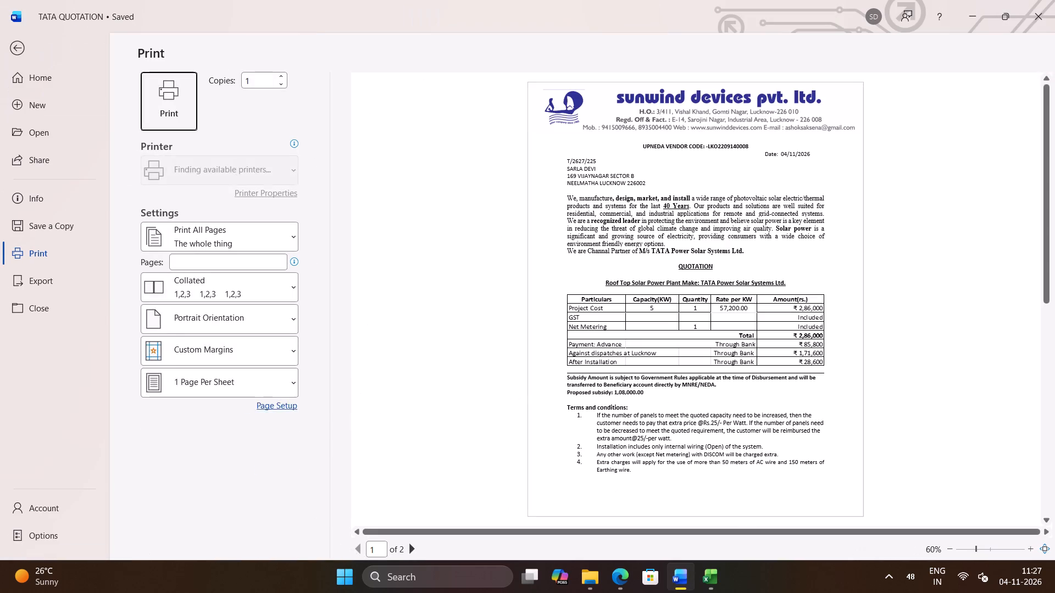
pyautogui.click(143, 112)
pyautogui.scroll(-7, 562, 395)
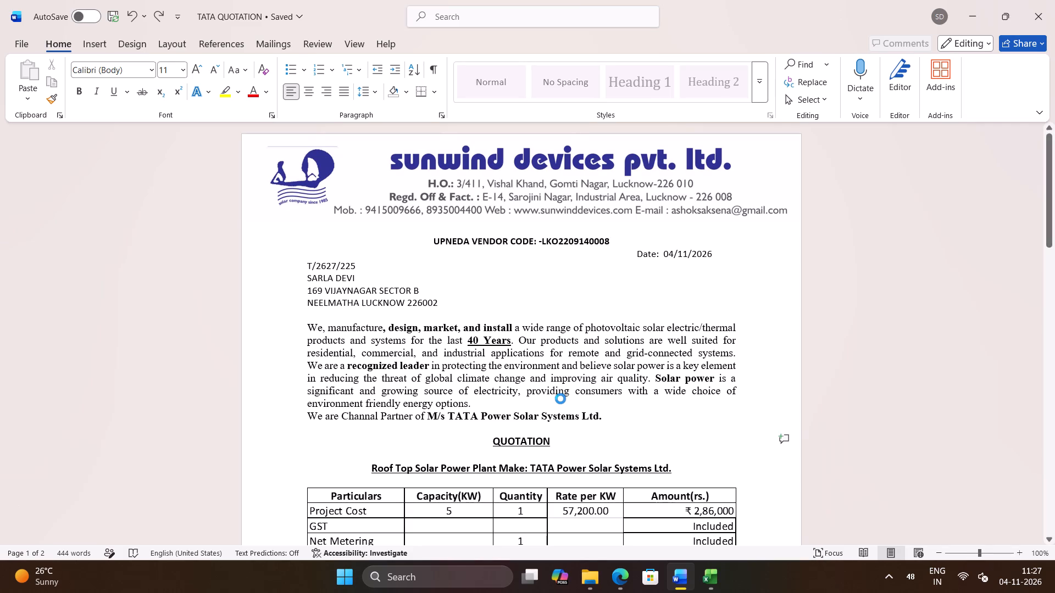
pyautogui.scroll(-8, 548, 345)
pyautogui.scroll(-10, 691, 356)
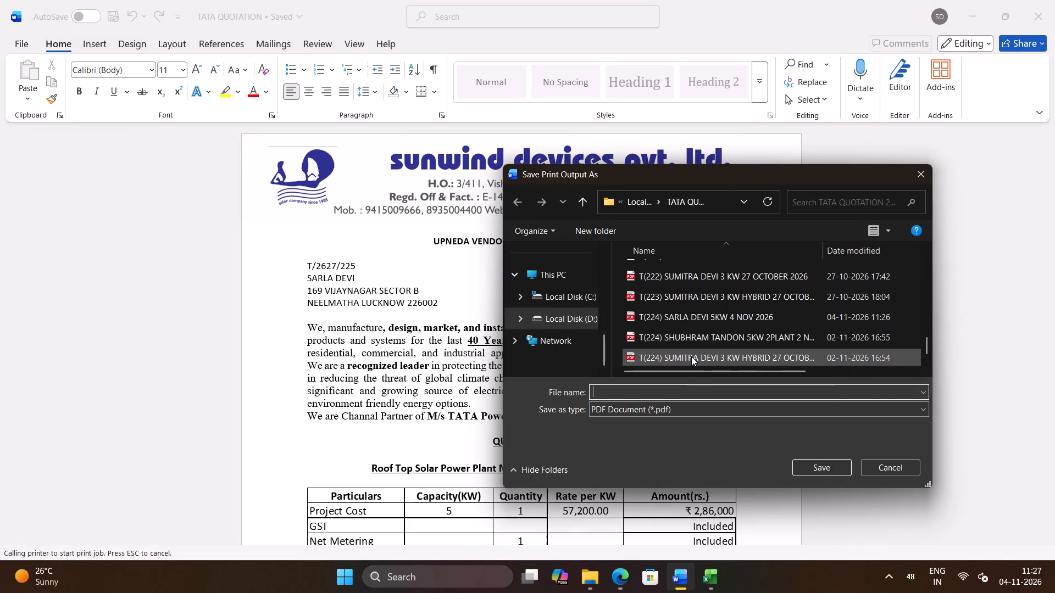
pyautogui.scroll(-2, 691, 356)
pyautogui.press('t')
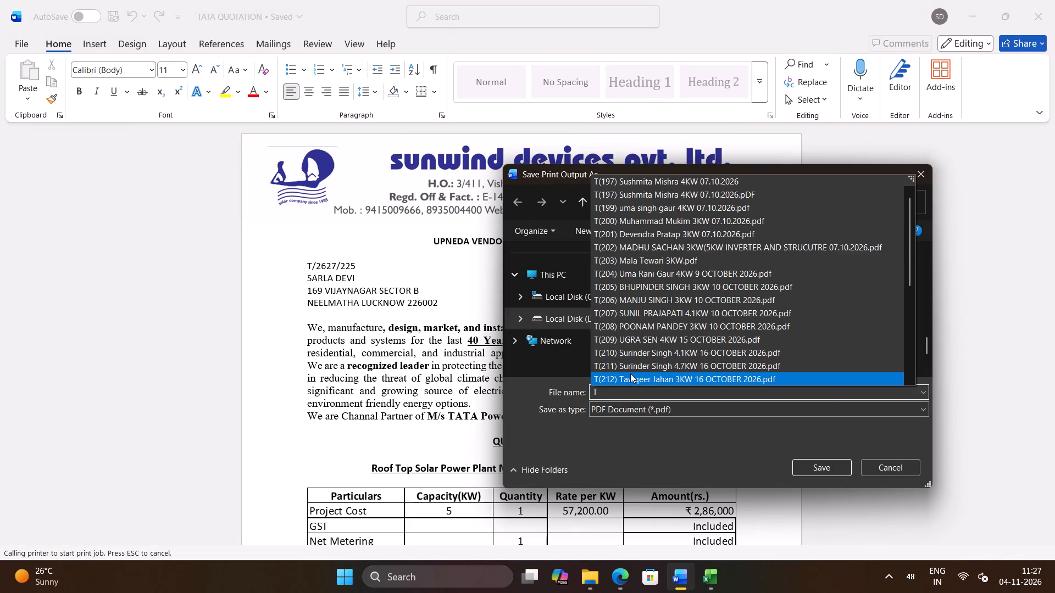
pyautogui.scroll(-15, 631, 373)
pyautogui.click(632, 378)
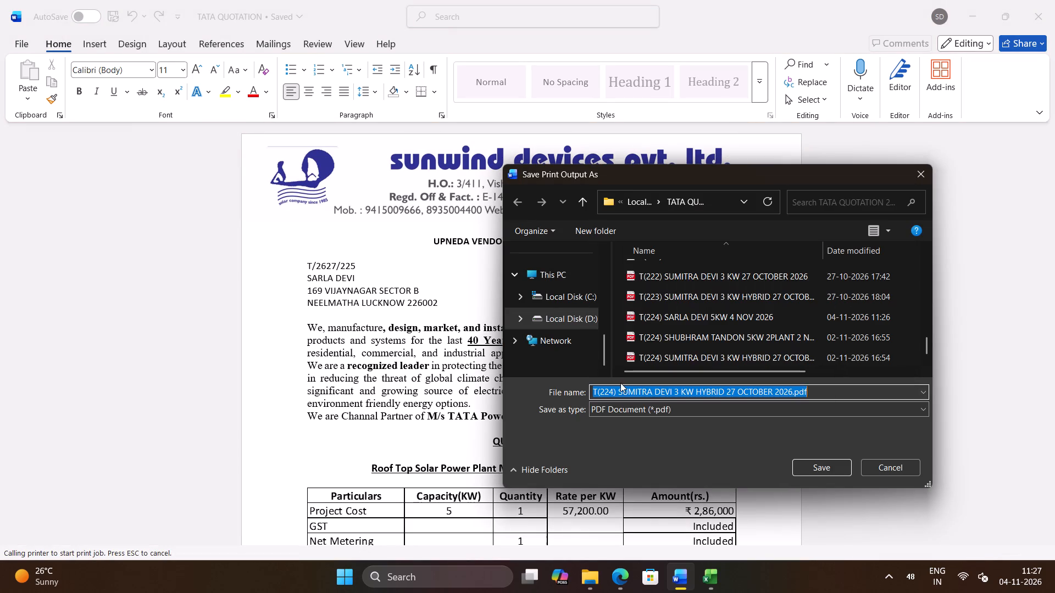
pyautogui.click(613, 393)
pyautogui.press('BackSpace')
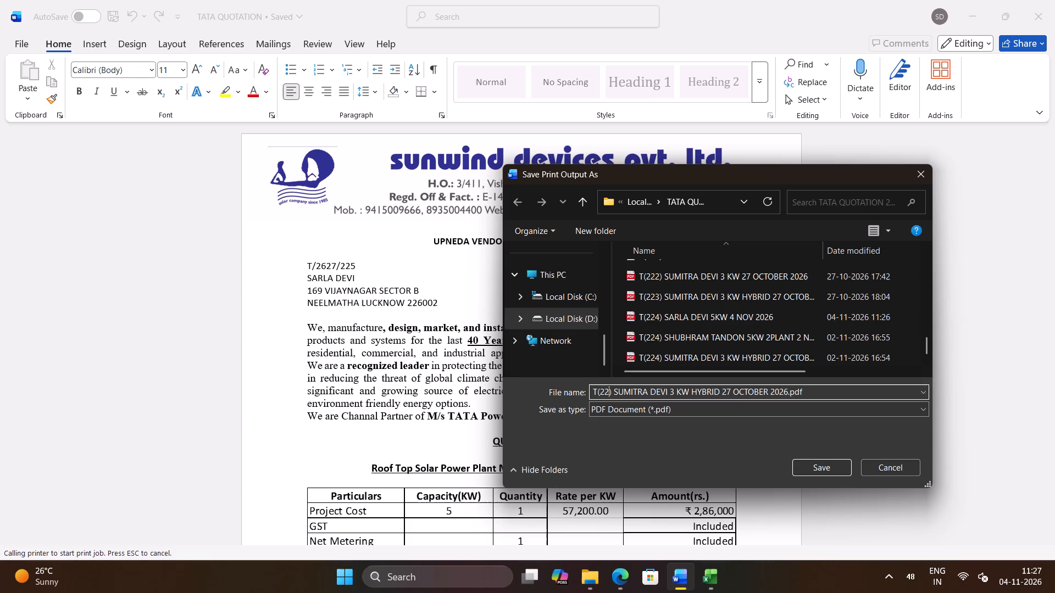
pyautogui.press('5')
# Replace the customer, capacity and date in the T(225) file name with the applicant's name, 5KW and 4 NOV, keeping 2026, and save the PDF.
pyautogui.press('Right')
pyautogui.press('Right')
pyautogui.press('Right')
pyautogui.press('Right')
pyautogui.press('Right')
pyautogui.press('Right')
pyautogui.press('Right')
pyautogui.press('Right')
pyautogui.press('Right')
pyautogui.press('Right')
pyautogui.press('Right')
pyautogui.press('Right')
pyautogui.press('Right')
pyautogui.press('Right')
pyautogui.press('Right')
pyautogui.press('Right')
pyautogui.press('Right')
pyautogui.press('Right')
pyautogui.press('Right')
pyautogui.press('Right')
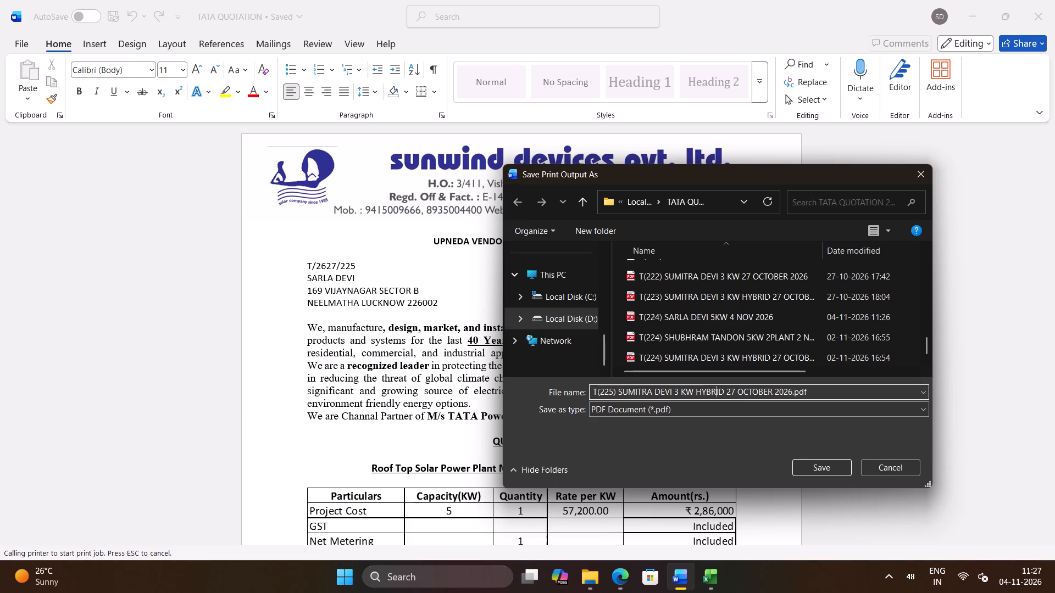
pyautogui.press('Right')
pyautogui.press('Right')
pyautogui.press('Right')
pyautogui.press('Right')
pyautogui.press('Right')
pyautogui.press('Right')
pyautogui.press('BackSpace')
pyautogui.press('BackSpace')
pyautogui.press('BackSpace')
pyautogui.press('BackSpace')
pyautogui.press('BackSpace')
pyautogui.press('BackSpace')
pyautogui.press('BackSpace')
pyautogui.press('BackSpace')
pyautogui.press('BackSpace')
pyautogui.press('BackSpace')
pyautogui.press('BackSpace')
pyautogui.press('BackSpace')
pyautogui.press('BackSpace')
pyautogui.press('BackSpace')
pyautogui.press('BackSpace')
pyautogui.press('BackSpace')
pyautogui.press('BackSpace')
pyautogui.press('BackSpace')
pyautogui.press('BackSpace')
pyautogui.press('BackSpace')
pyautogui.press('BackSpace')
pyautogui.press('BackSpace')
pyautogui.press('BackSpace')
pyautogui.press('BackSpace')
pyautogui.press('BackSpace')
pyautogui.press('BackSpace')
pyautogui.press('BackSpace')
pyautogui.press('BackSpace')
pyautogui.press('BackSpace')
pyautogui.press('BackSpace')
pyautogui.press('BackSpace')
pyautogui.press('BackSpace')
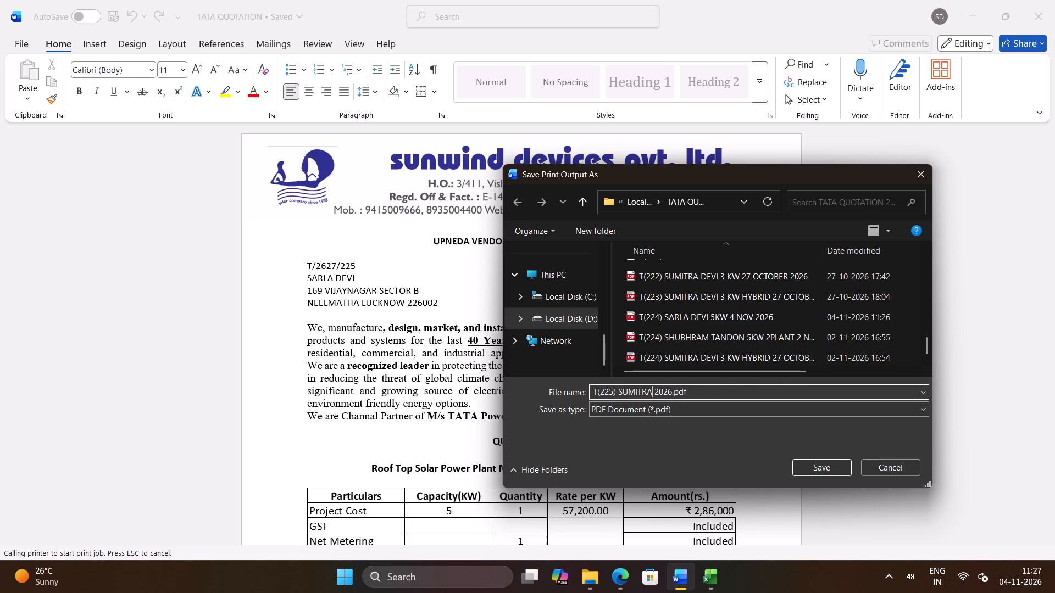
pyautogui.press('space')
pyautogui.press('BackSpace')
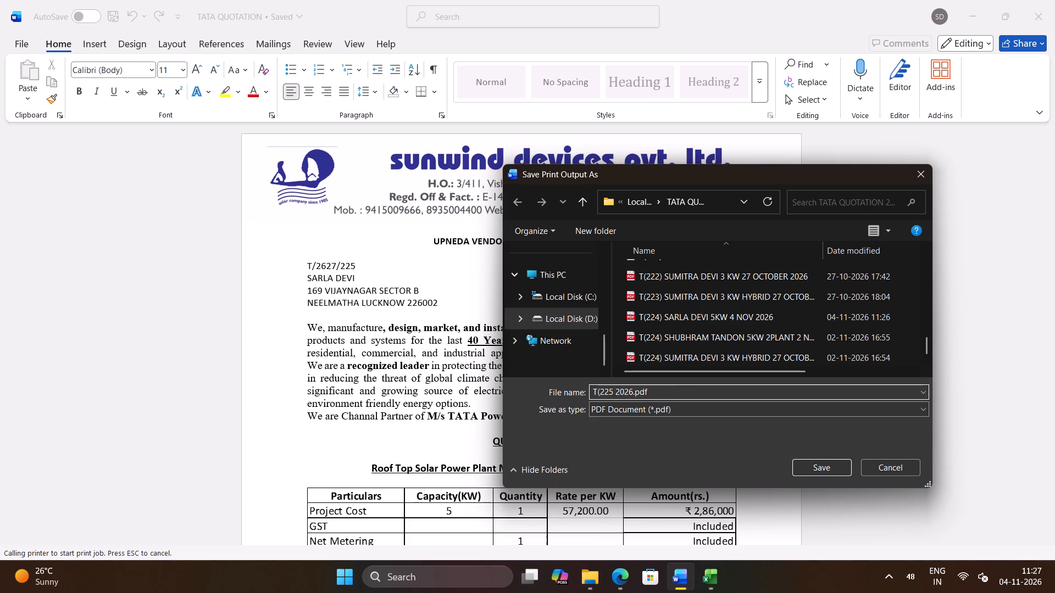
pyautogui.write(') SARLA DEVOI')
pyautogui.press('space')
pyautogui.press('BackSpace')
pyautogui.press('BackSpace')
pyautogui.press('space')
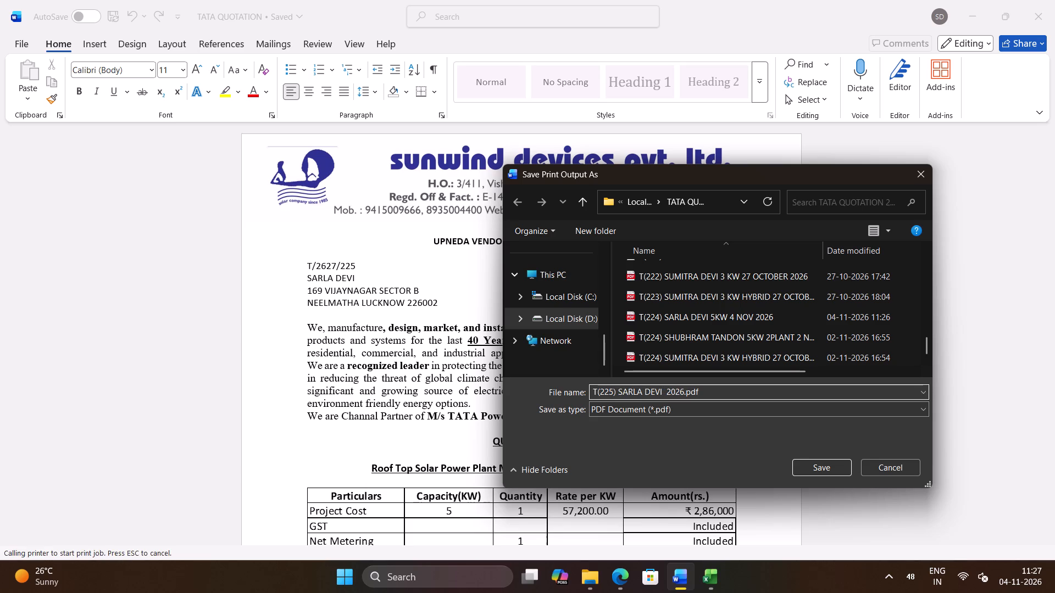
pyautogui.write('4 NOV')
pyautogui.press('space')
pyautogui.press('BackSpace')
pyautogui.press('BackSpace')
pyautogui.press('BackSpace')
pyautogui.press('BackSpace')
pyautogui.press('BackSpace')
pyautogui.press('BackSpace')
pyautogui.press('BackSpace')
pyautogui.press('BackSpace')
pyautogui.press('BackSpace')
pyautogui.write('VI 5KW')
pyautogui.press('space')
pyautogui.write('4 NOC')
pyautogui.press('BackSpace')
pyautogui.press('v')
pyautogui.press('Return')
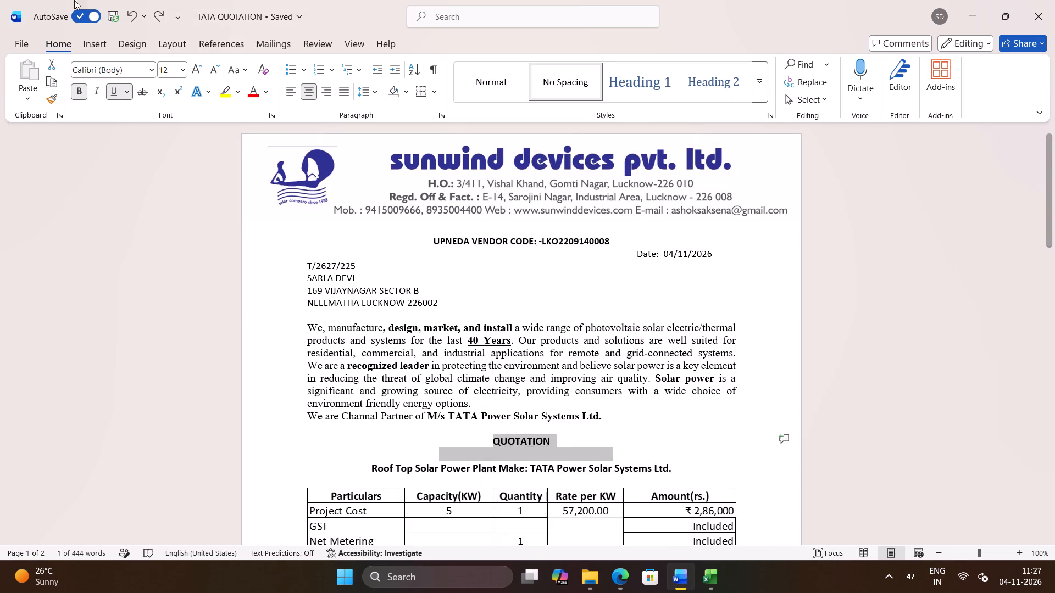
# Switch to the portal in Edge, reopen the Quotation Document file chooser and attach the applicant's T(225) PDF from the TATA QUOTATION 26-27 folder.
pyautogui.click(618, 579)
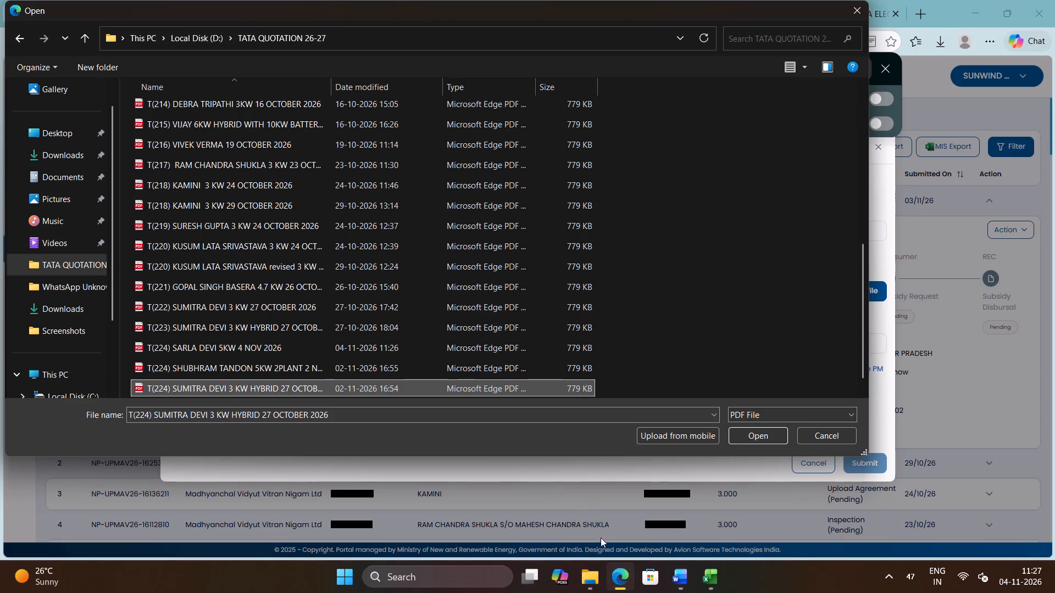
pyautogui.click(859, 10)
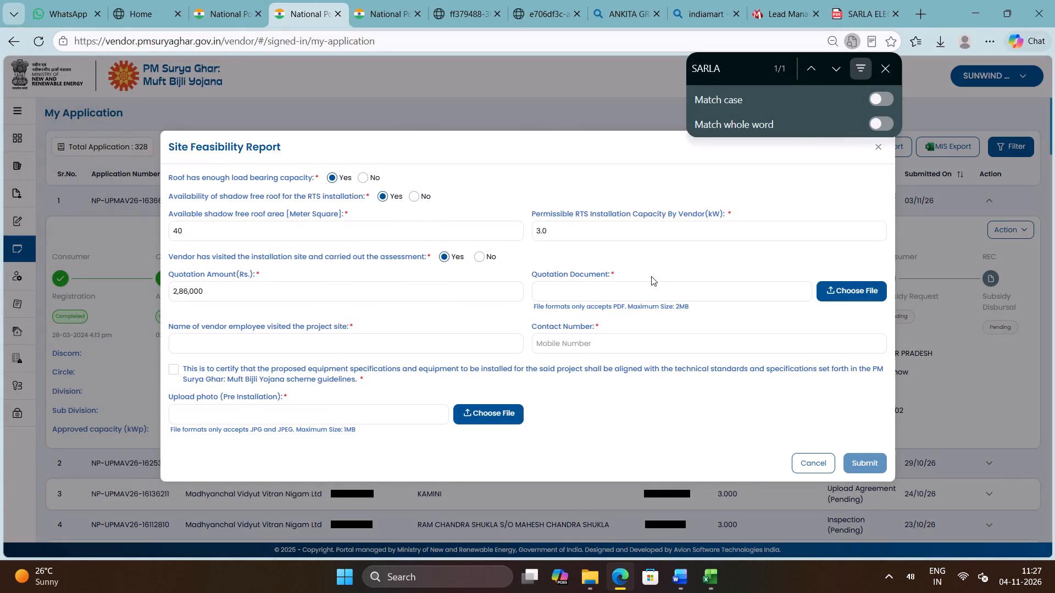
pyautogui.click(633, 294)
pyautogui.click(839, 296)
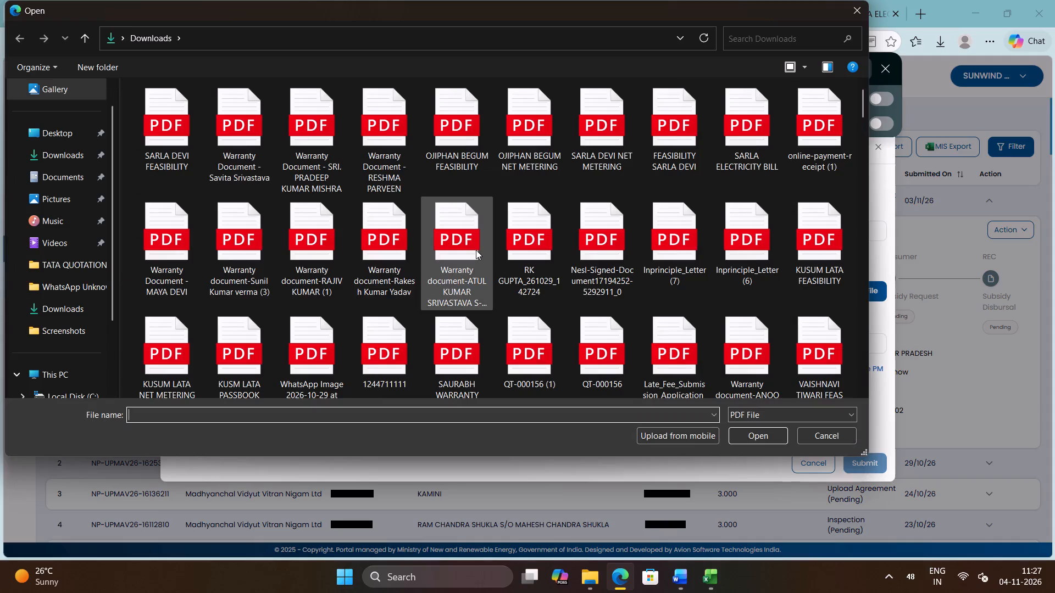
pyautogui.click(65, 172)
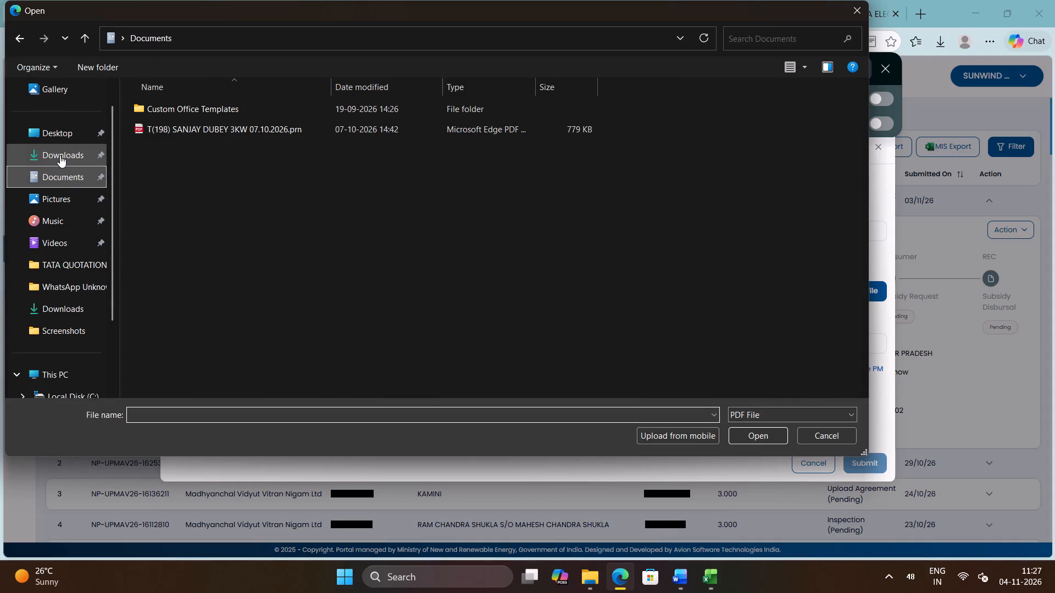
pyautogui.click(60, 155)
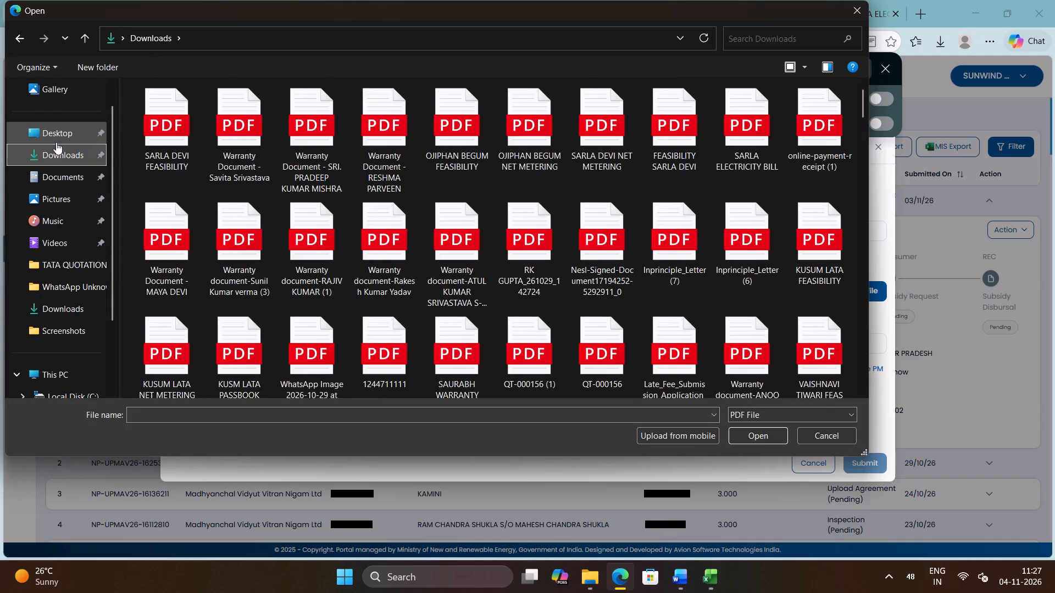
pyautogui.click(56, 137)
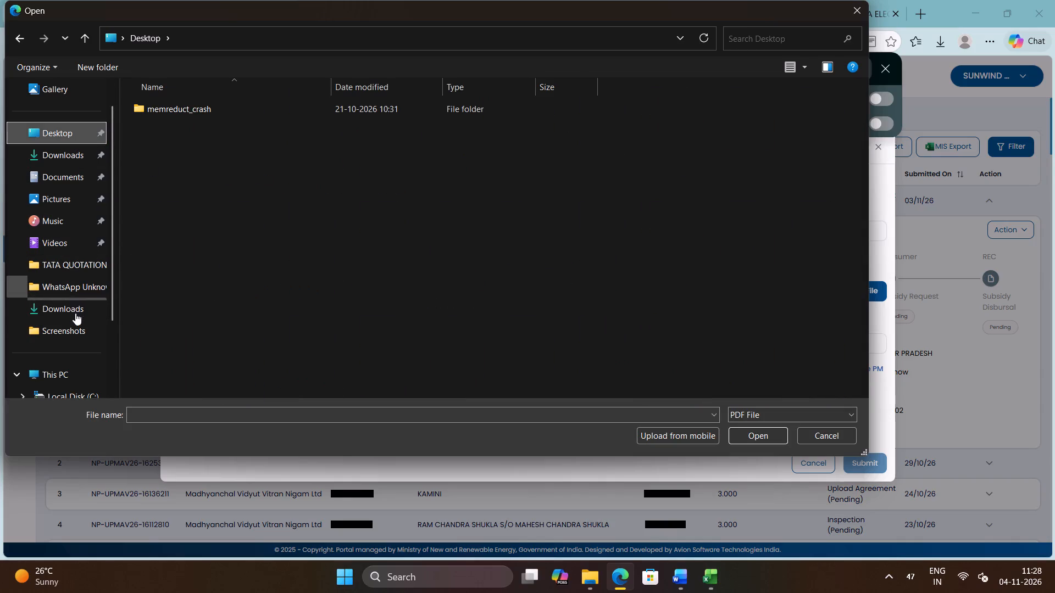
pyautogui.click(71, 266)
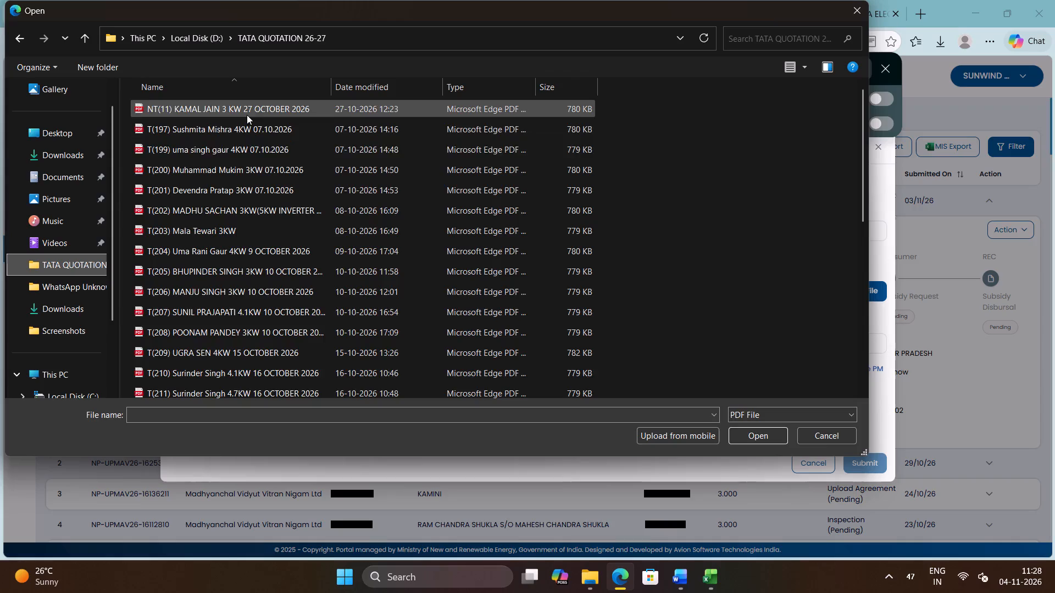
pyautogui.scroll(-20, 274, 183)
pyautogui.scroll(-4, 274, 183)
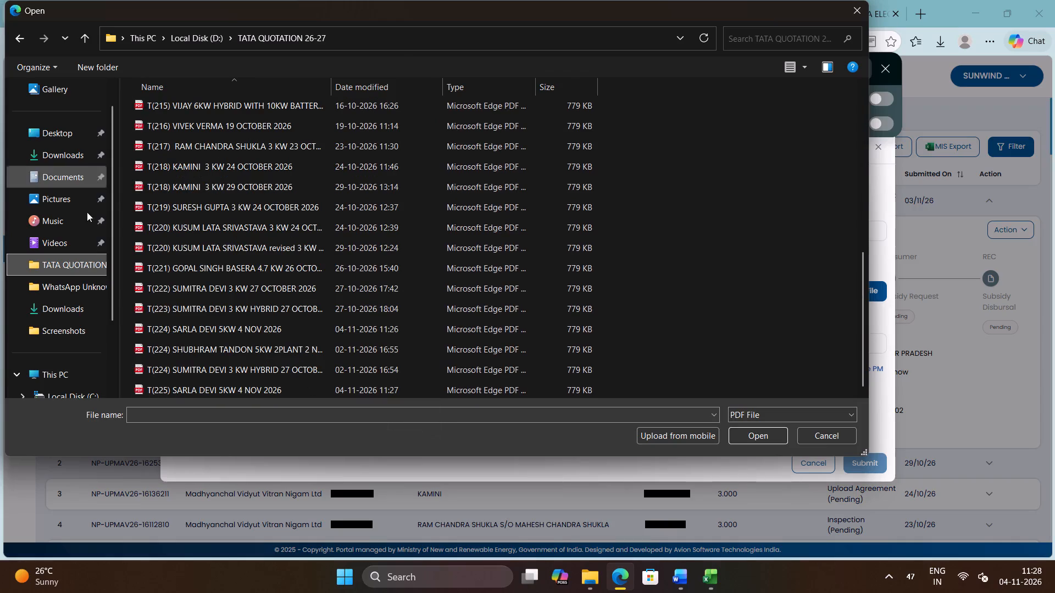
pyautogui.scroll(12, 458, 199)
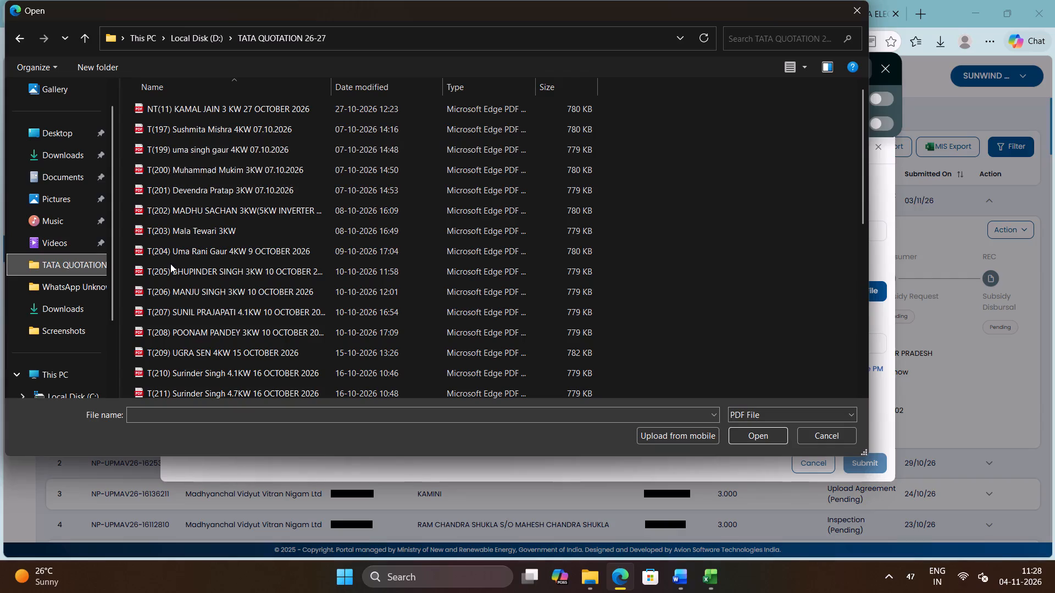
pyautogui.scroll(-4, 215, 339)
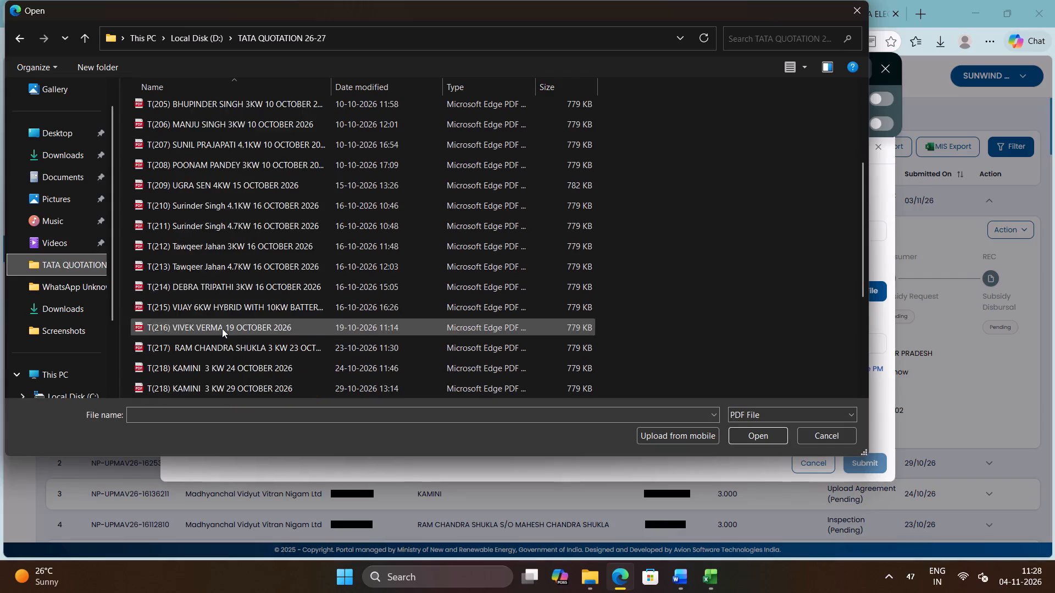
pyautogui.scroll(-1, 222, 326)
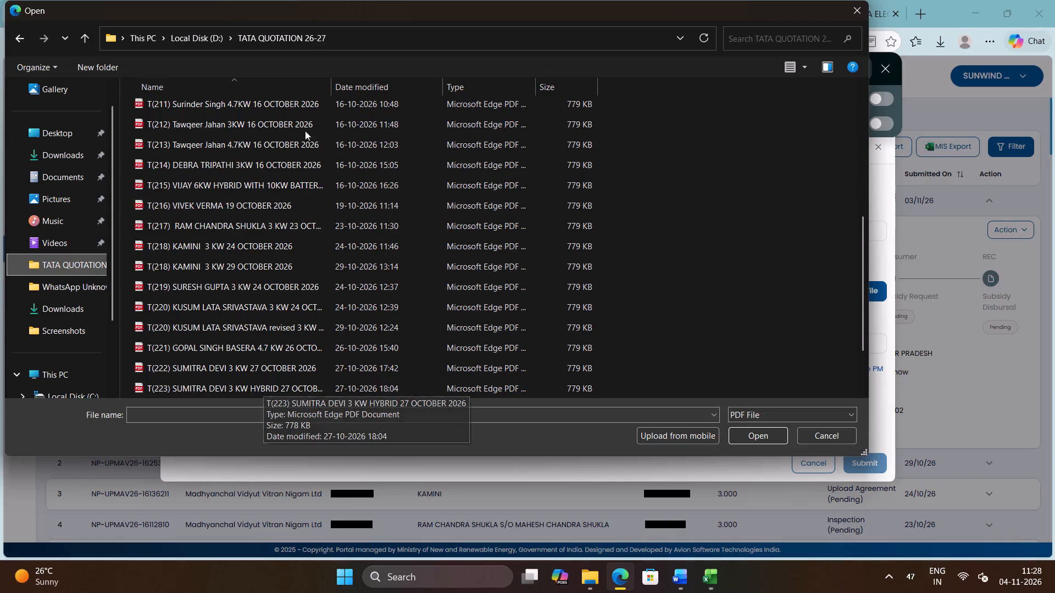
pyautogui.scroll(-20, 293, 307)
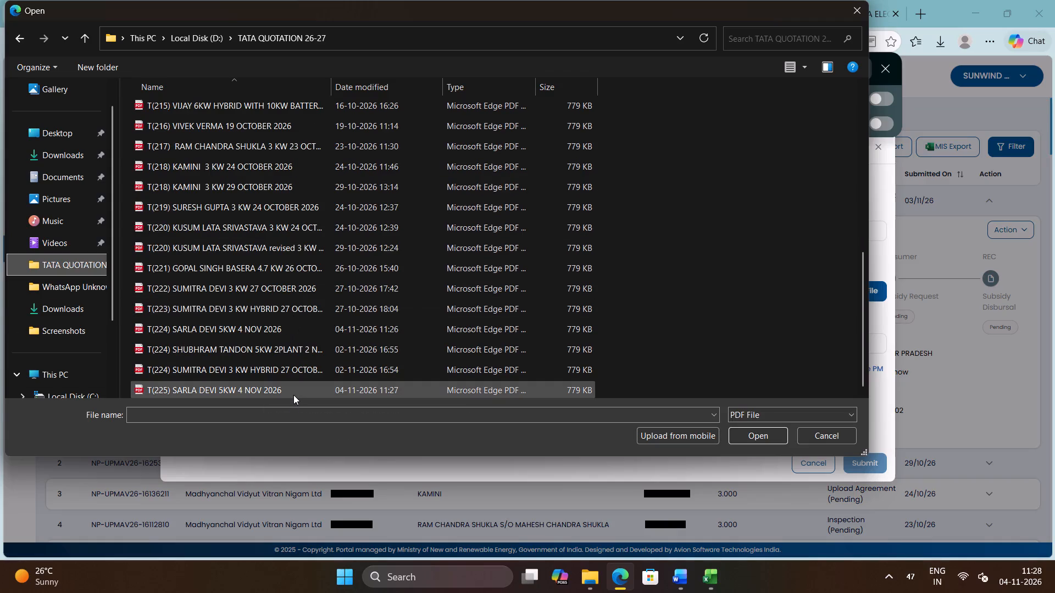
pyautogui.click(230, 389)
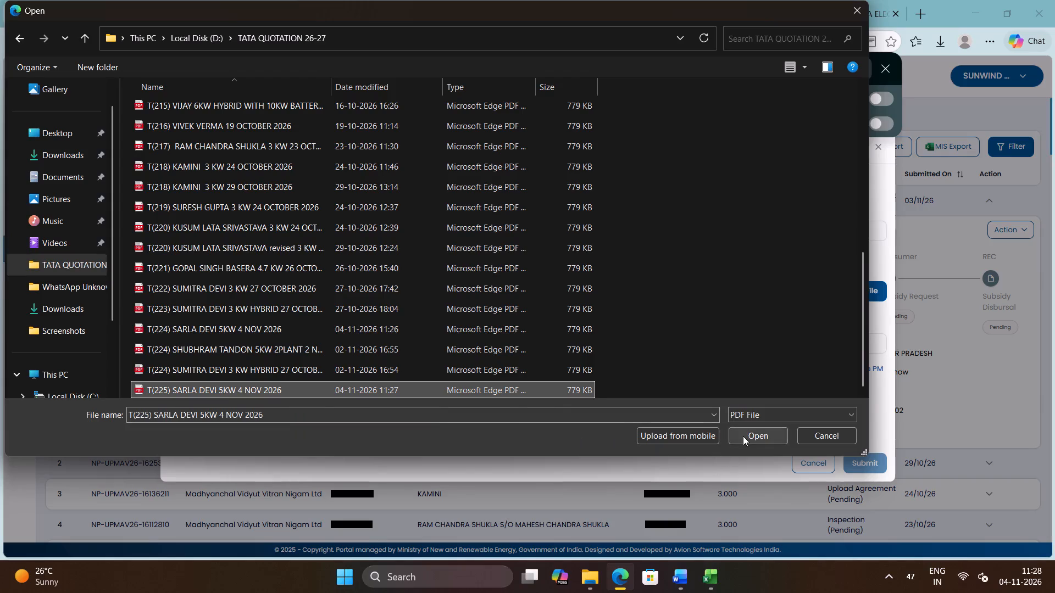
pyautogui.click(743, 436)
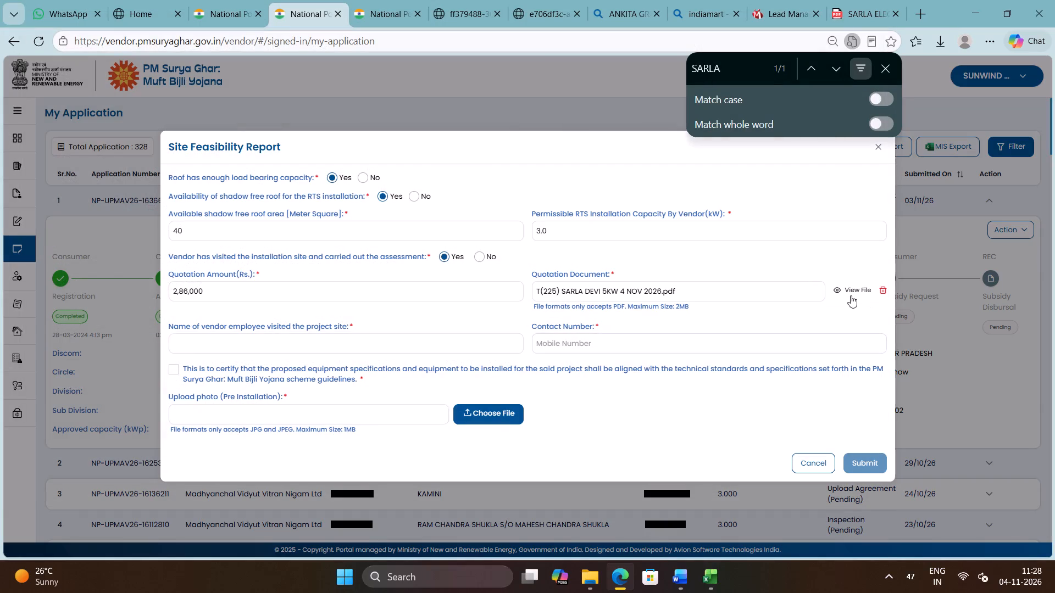
# View the attached quotation document to check its contents, and return to the Site Feasibility Report form.
pyautogui.click(836, 291)
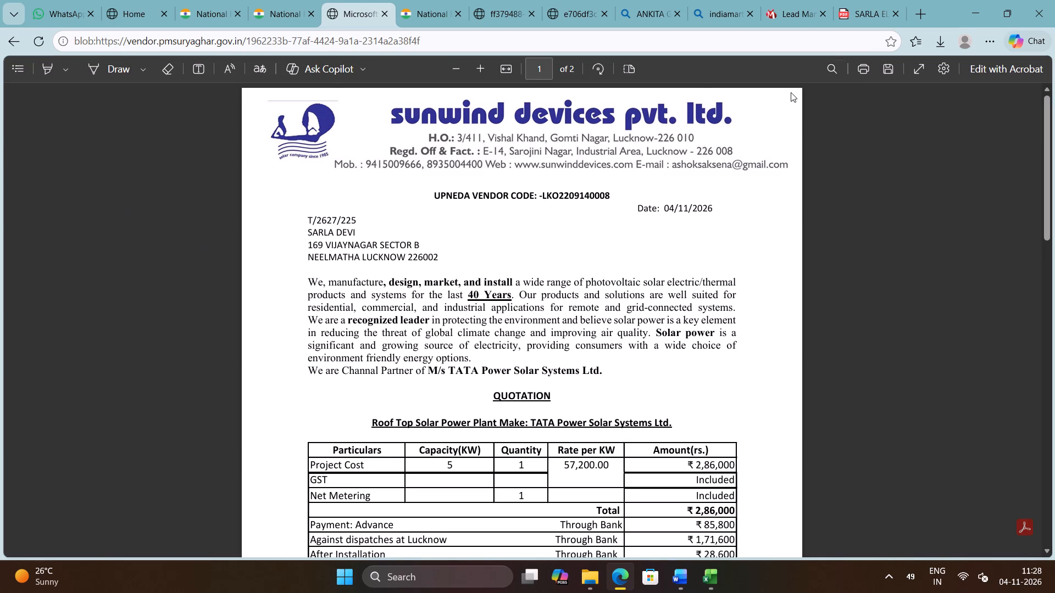
pyautogui.click(423, 0)
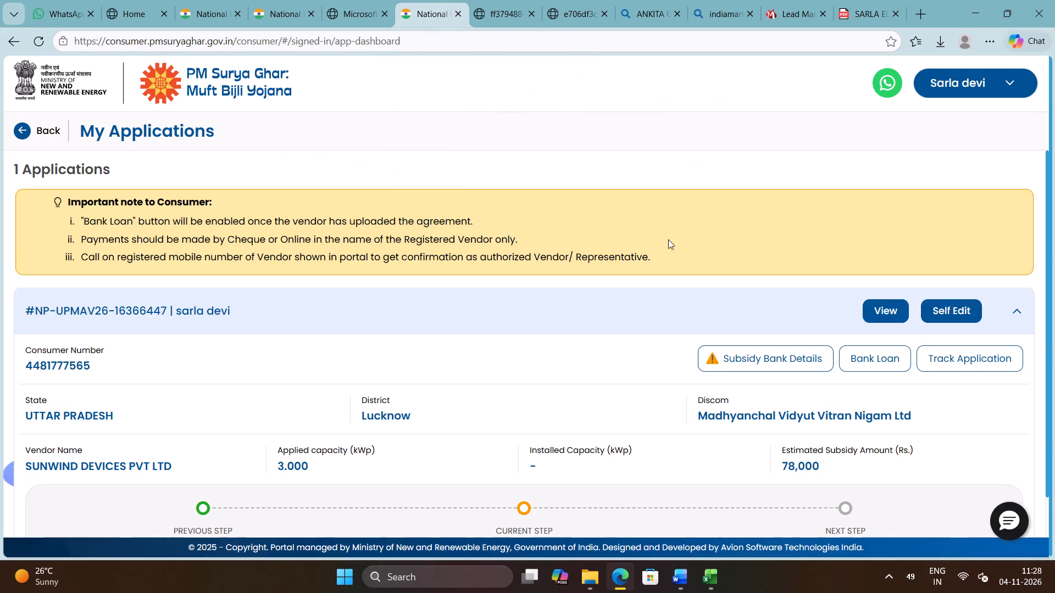
pyautogui.click(298, 0)
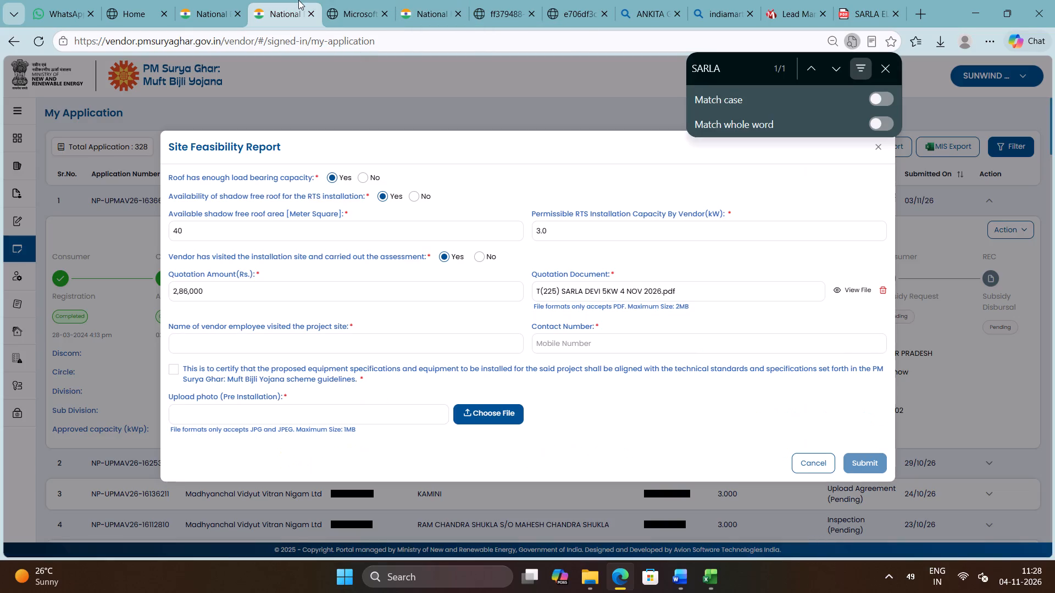
# Enter the name of the vendor employee who visited the project site.
pyautogui.click(336, 350)
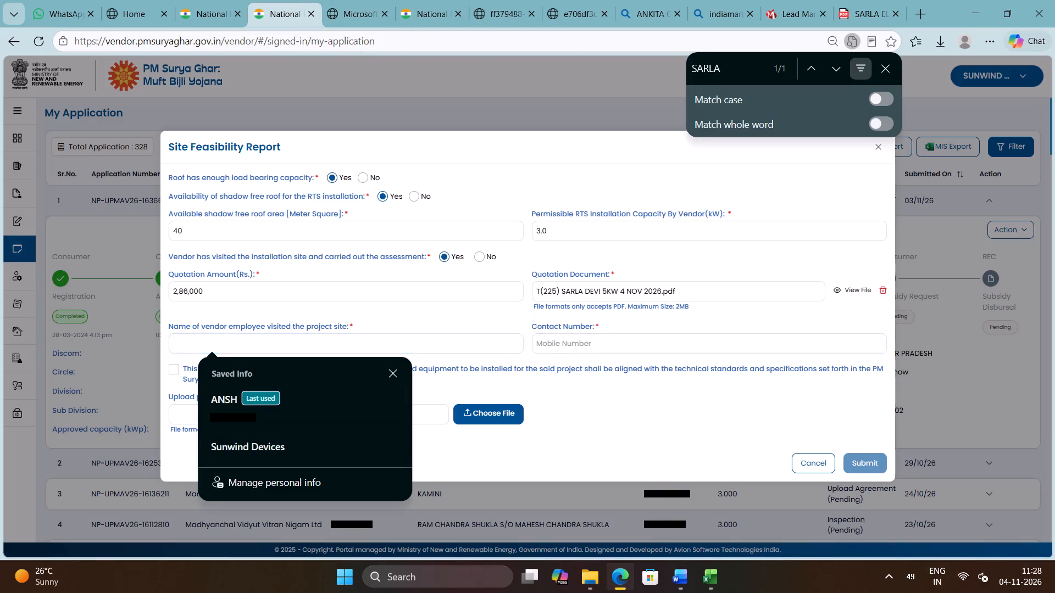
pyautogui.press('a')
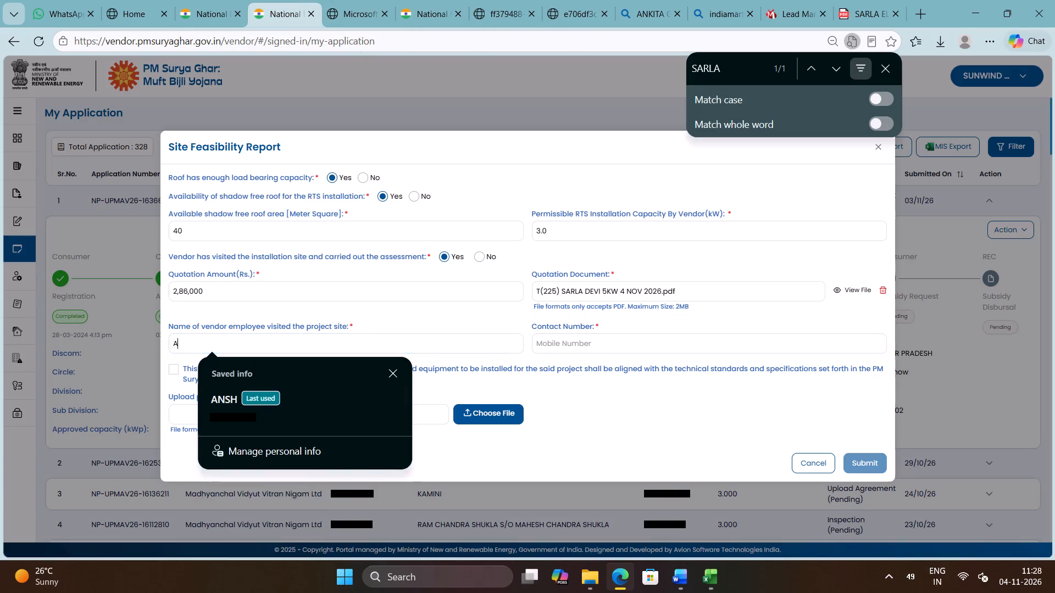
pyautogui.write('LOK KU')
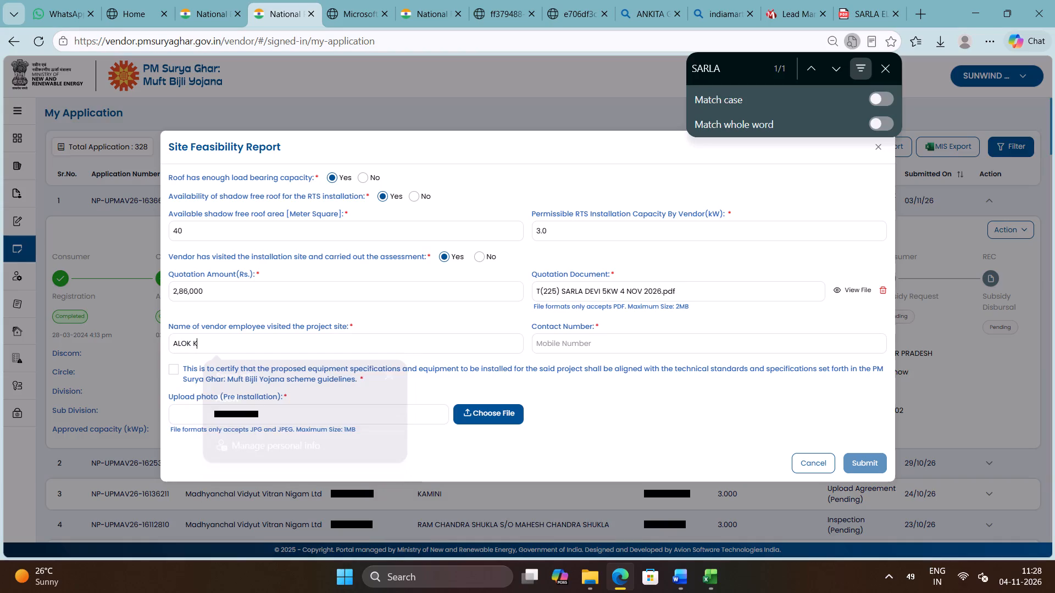
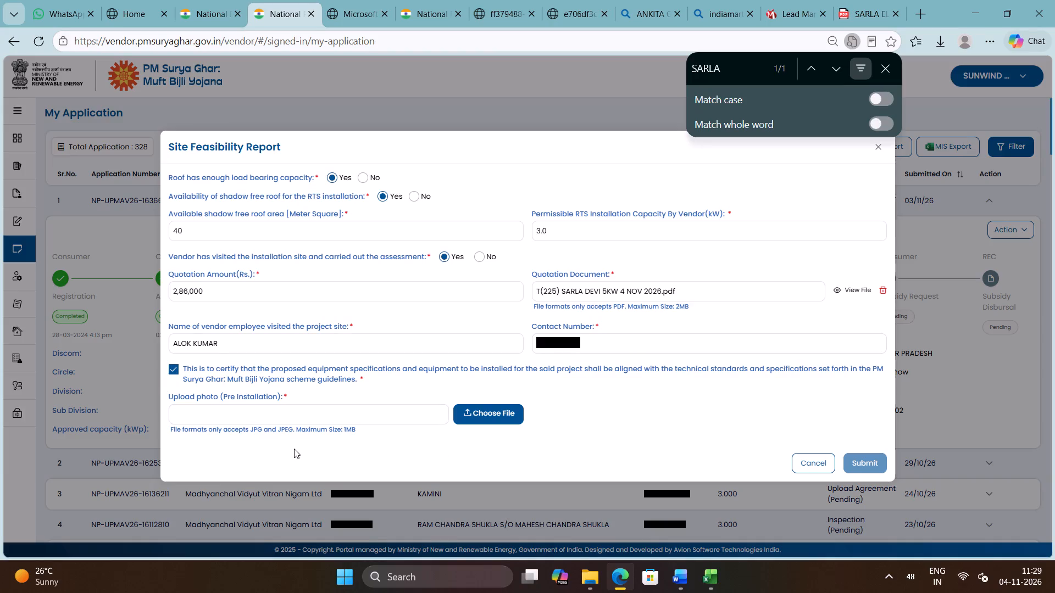
# Open the file chooser for the pre-installation photo upload and browse to the Downloads folder.
pyautogui.click(263, 414)
pyautogui.click(472, 409)
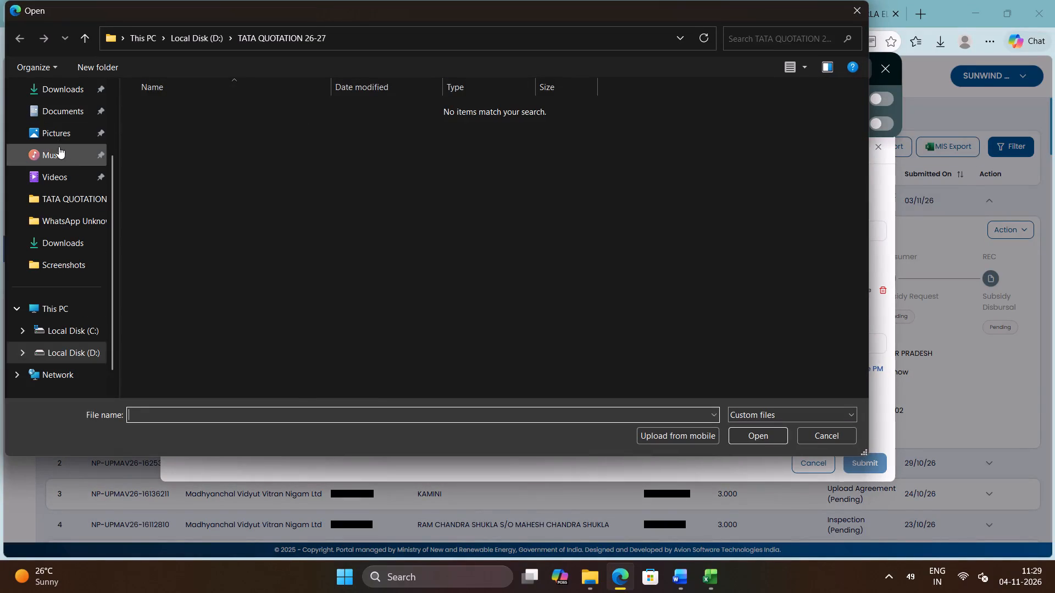
pyautogui.click(95, 94)
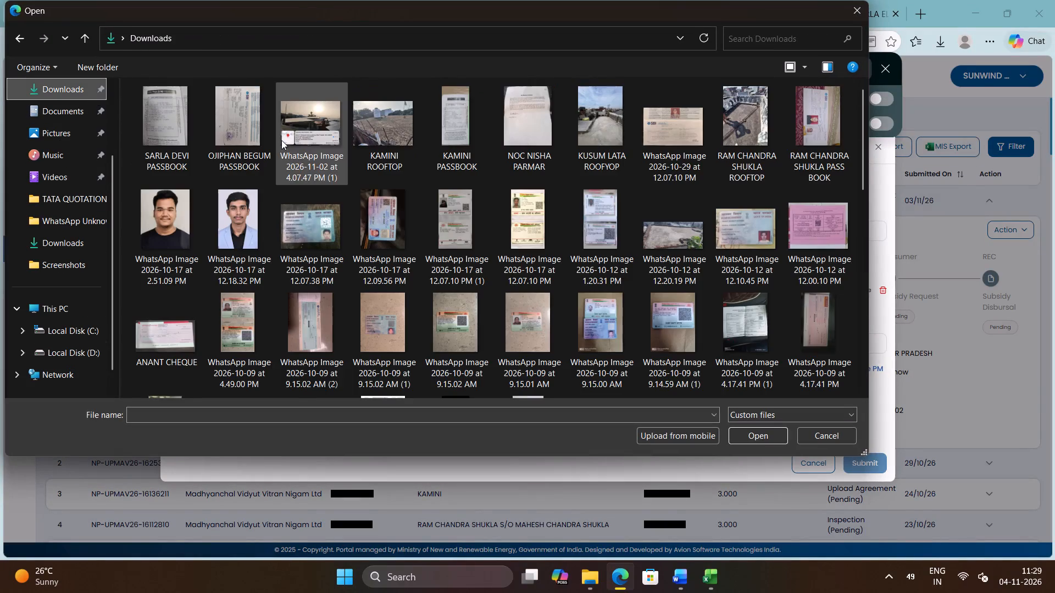
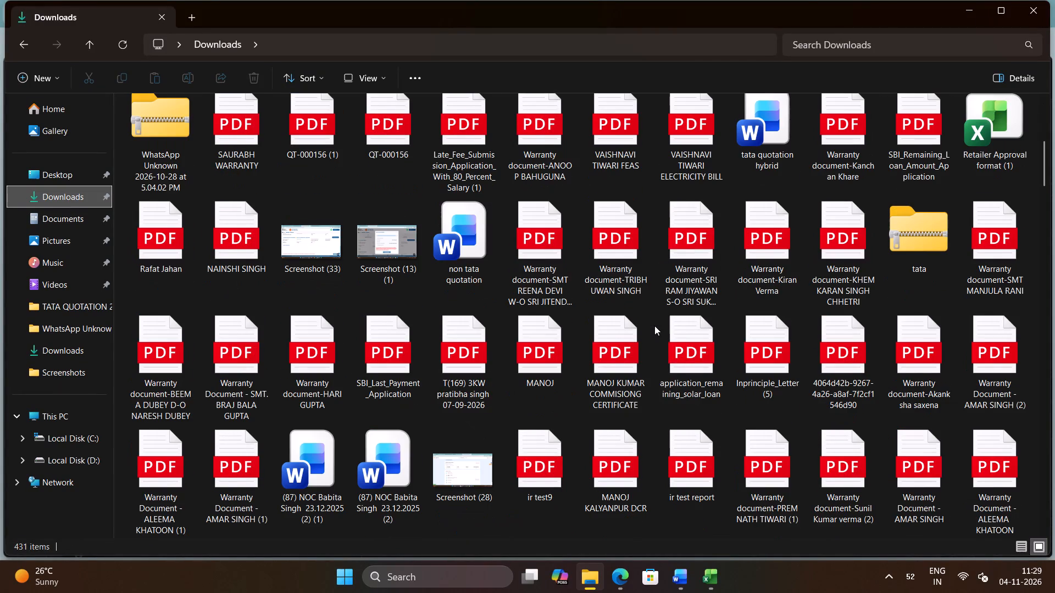
# Delete the WhatsApp portrait image dated 2026-10-17 at 12.18.32 PM from the Downloads folder.
pyautogui.scroll(-2, 654, 326)
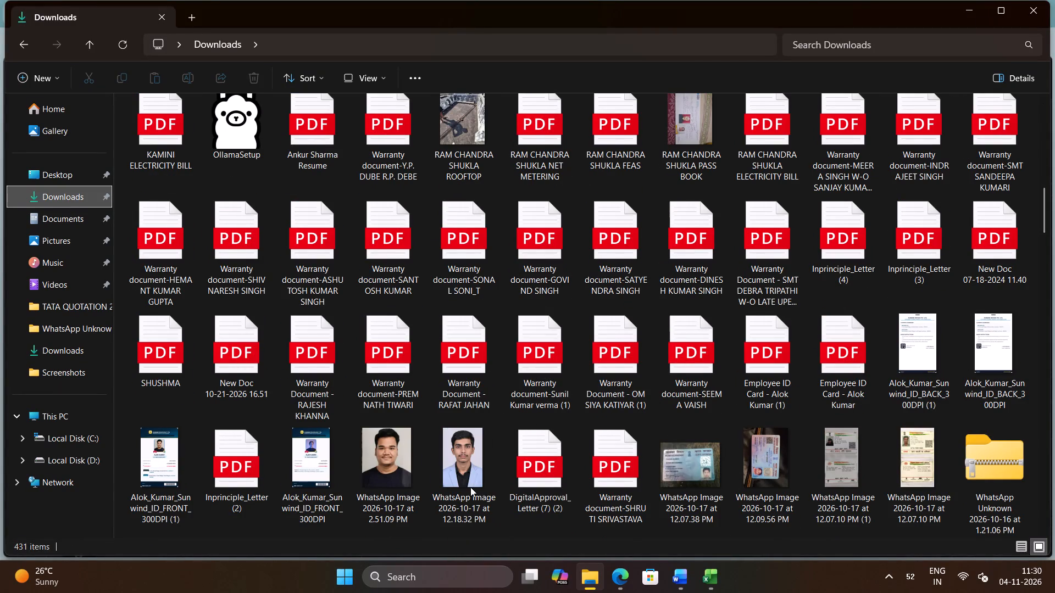
pyautogui.rightClick(461, 462)
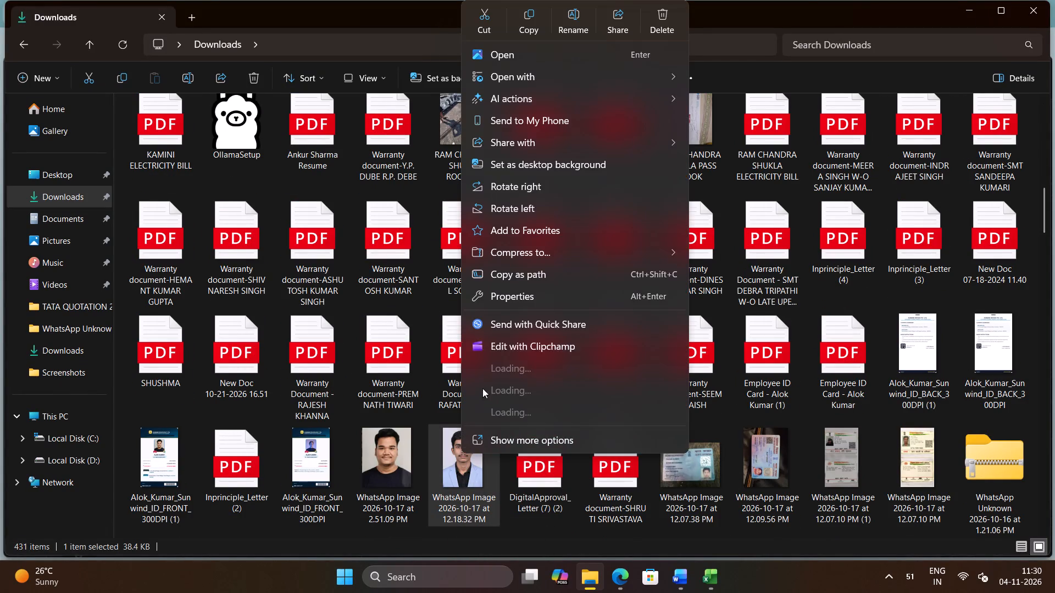
pyautogui.press('Delete')
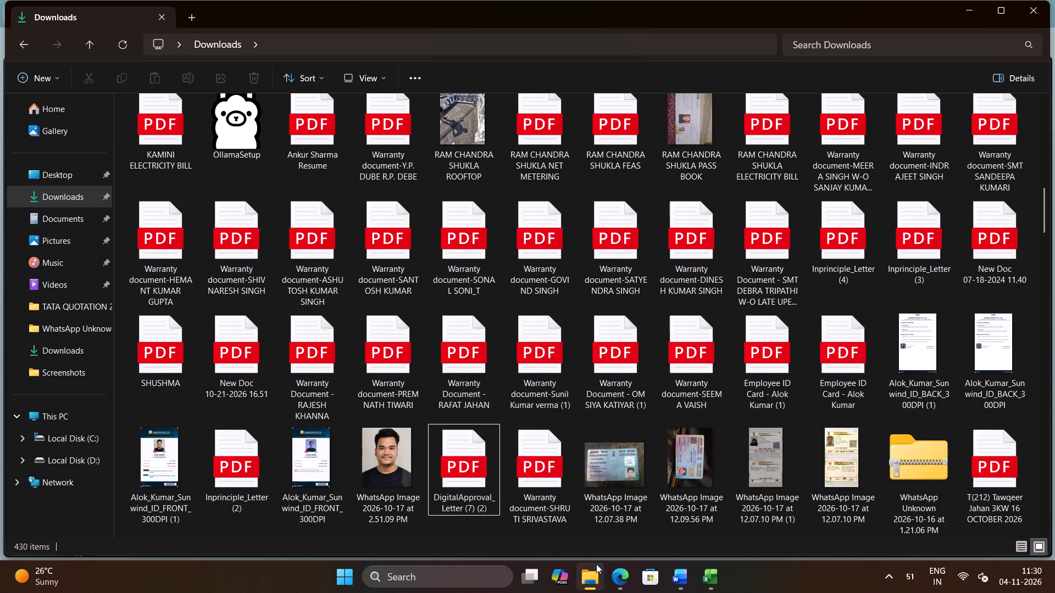
# Rename the WhatsApp rooftop photo dated 2026-11-04 in Downloads with the applicant's name followed by ROOFTOP.
pyautogui.scroll(16, 420, 314)
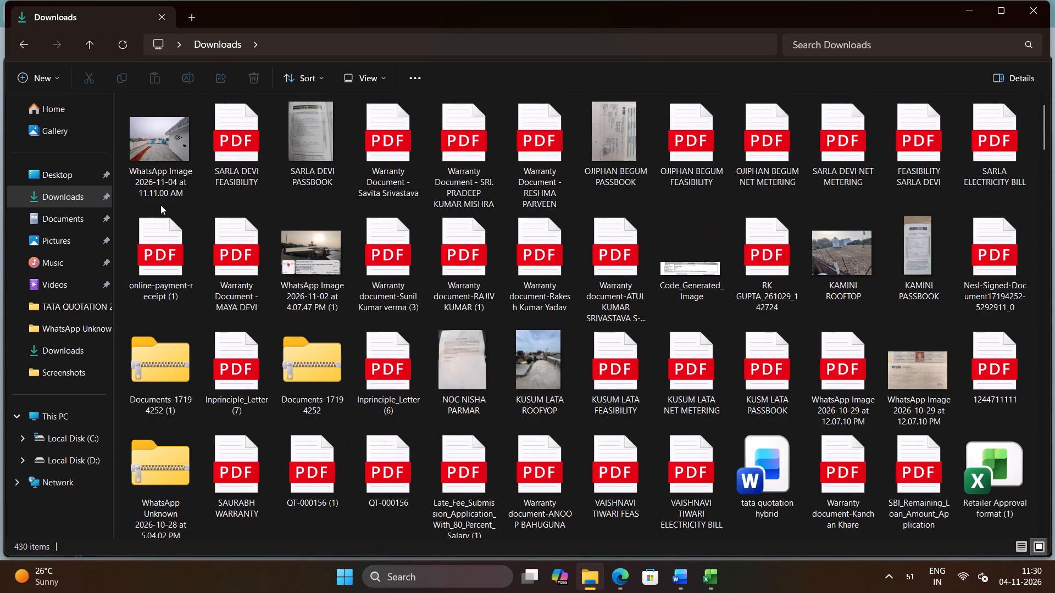
pyautogui.click(164, 181)
pyautogui.click(186, 77)
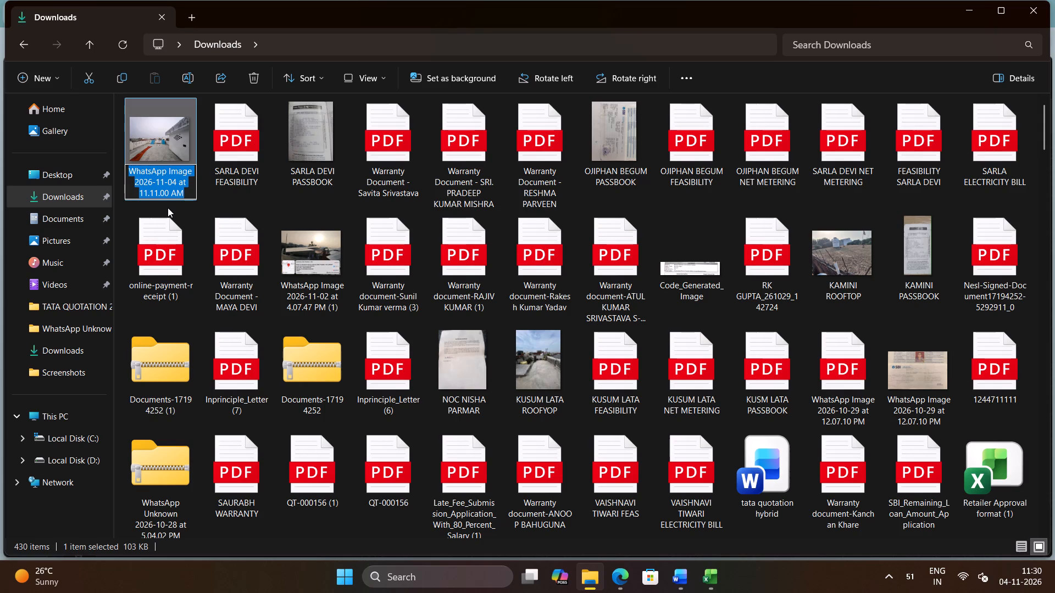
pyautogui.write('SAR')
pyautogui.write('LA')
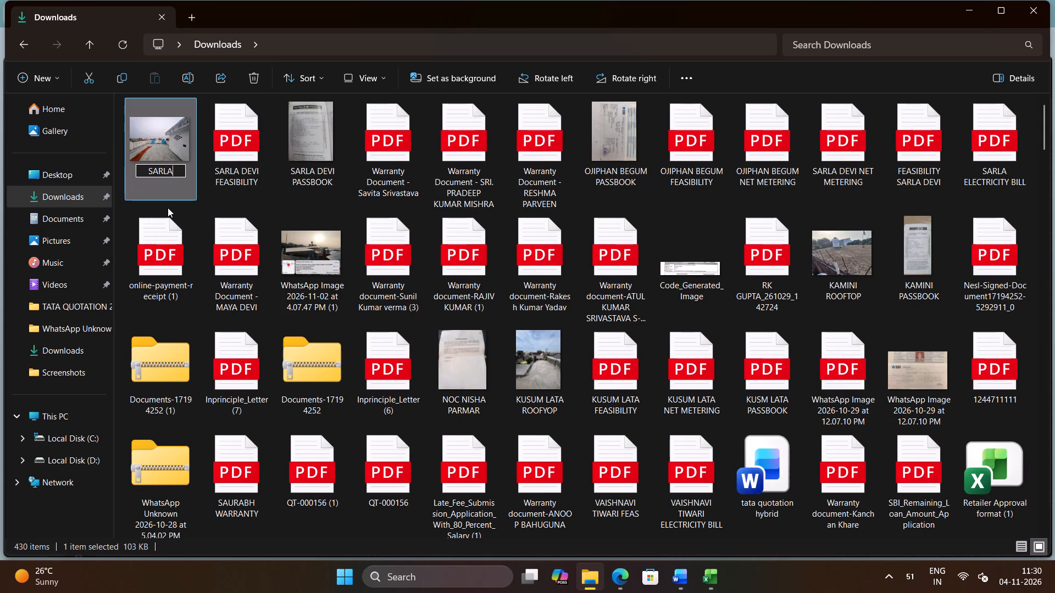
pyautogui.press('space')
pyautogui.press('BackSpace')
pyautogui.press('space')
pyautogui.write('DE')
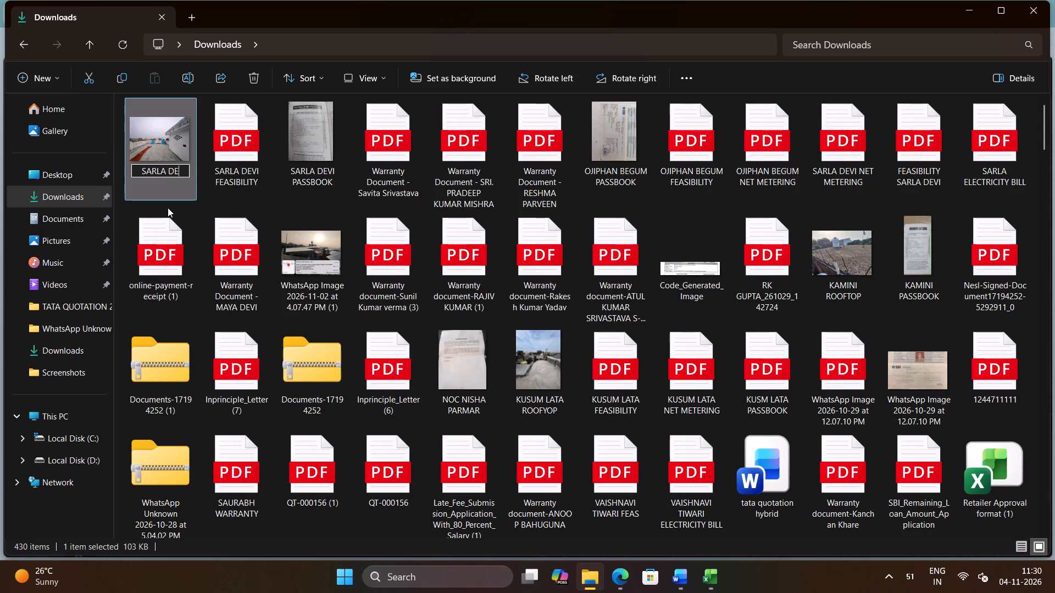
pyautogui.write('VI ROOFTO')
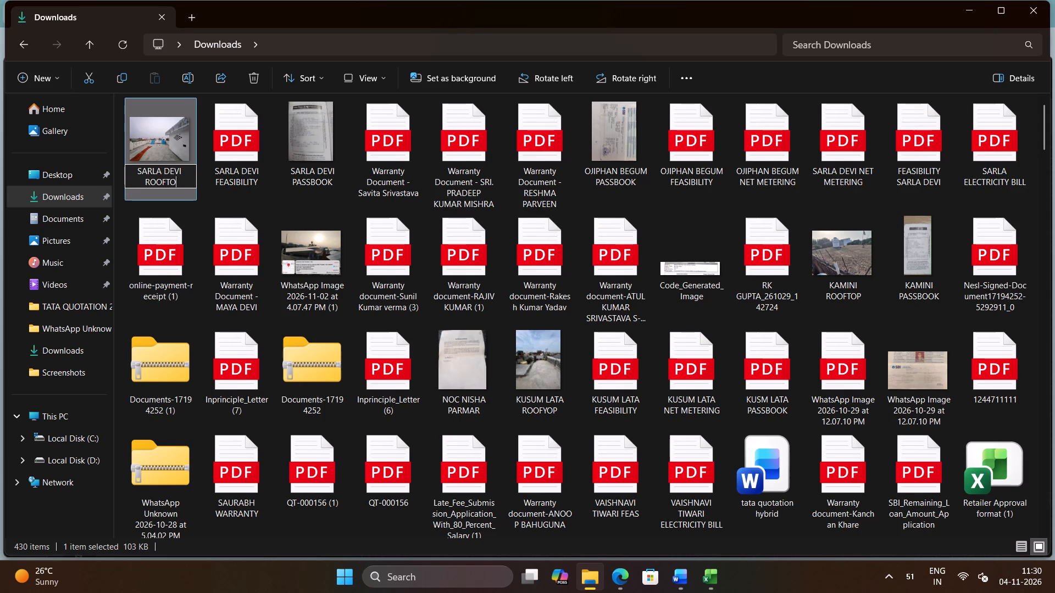
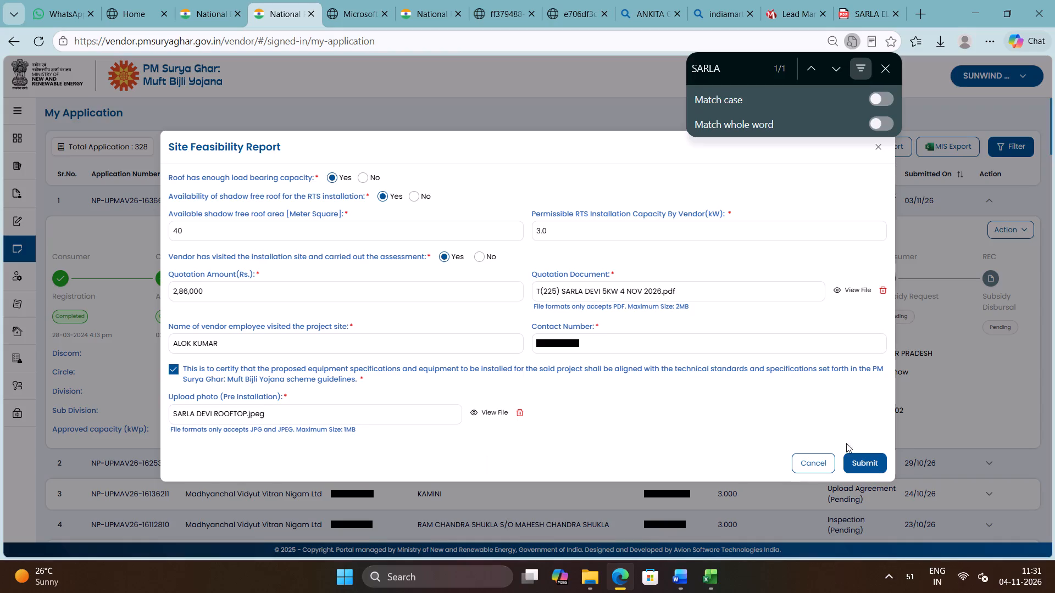
# Submit the completed Site Feasibility Report for the applicant.
pyautogui.click(865, 462)
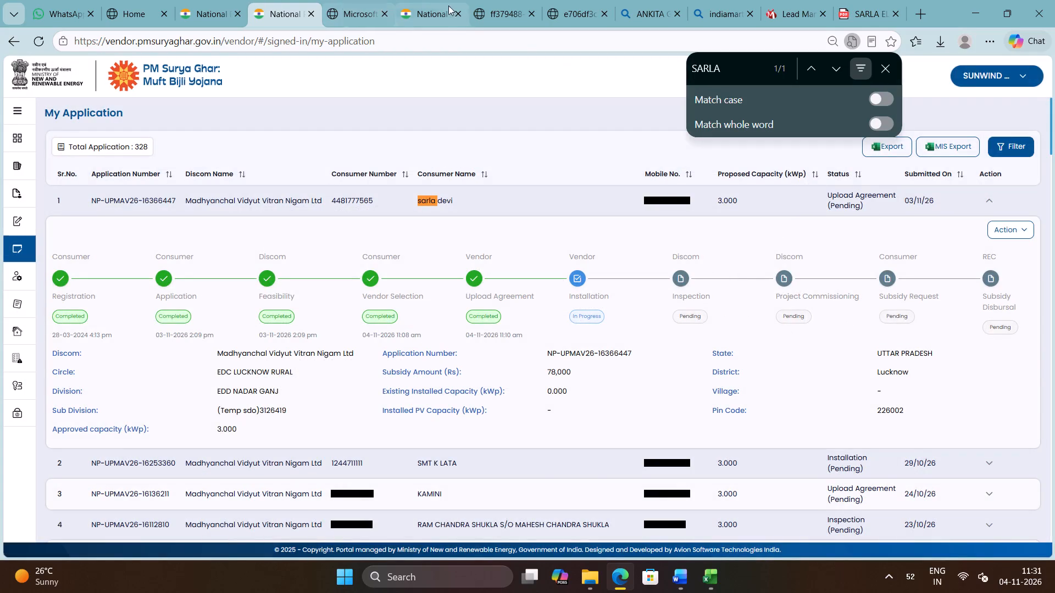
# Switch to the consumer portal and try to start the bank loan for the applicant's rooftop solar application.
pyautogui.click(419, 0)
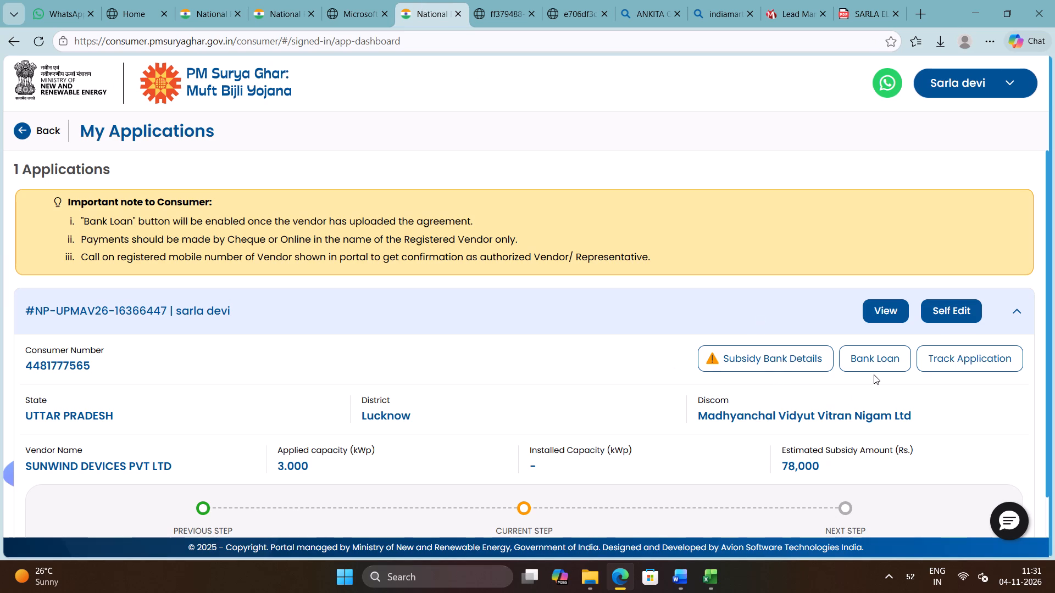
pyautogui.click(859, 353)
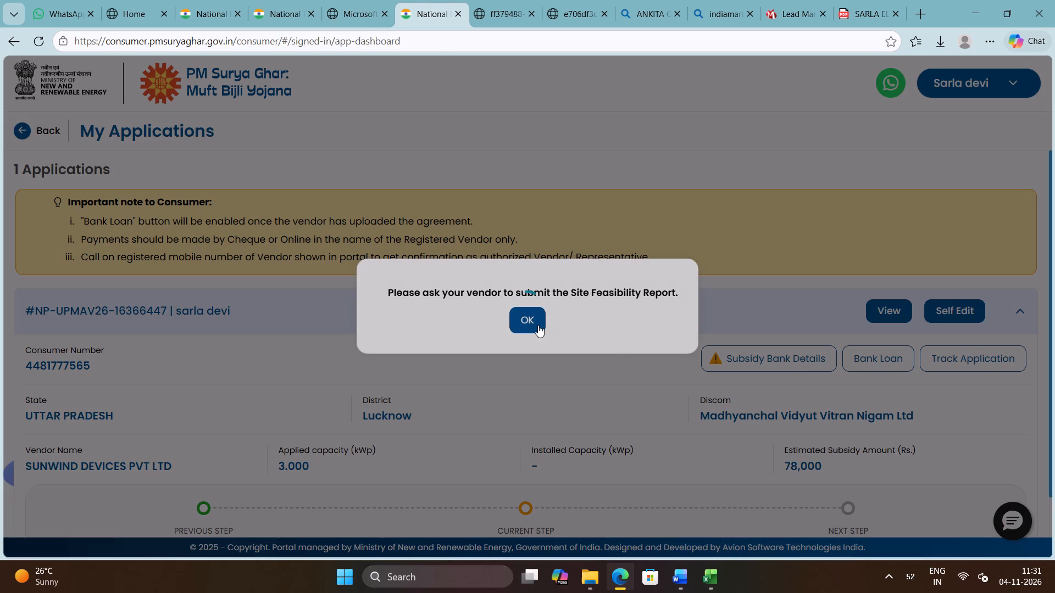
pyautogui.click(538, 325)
# Reload the consumer portal, reopen My Applications and start the Bank Loan process, continuing to the JanSamarth site.
pyautogui.click(35, 44)
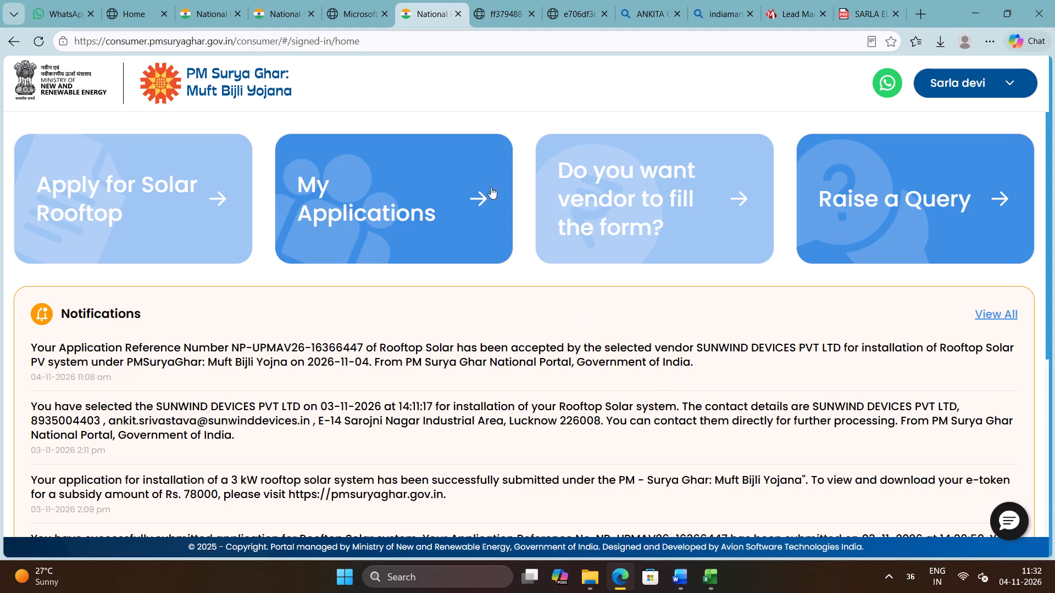
pyautogui.click(439, 194)
pyautogui.click(883, 368)
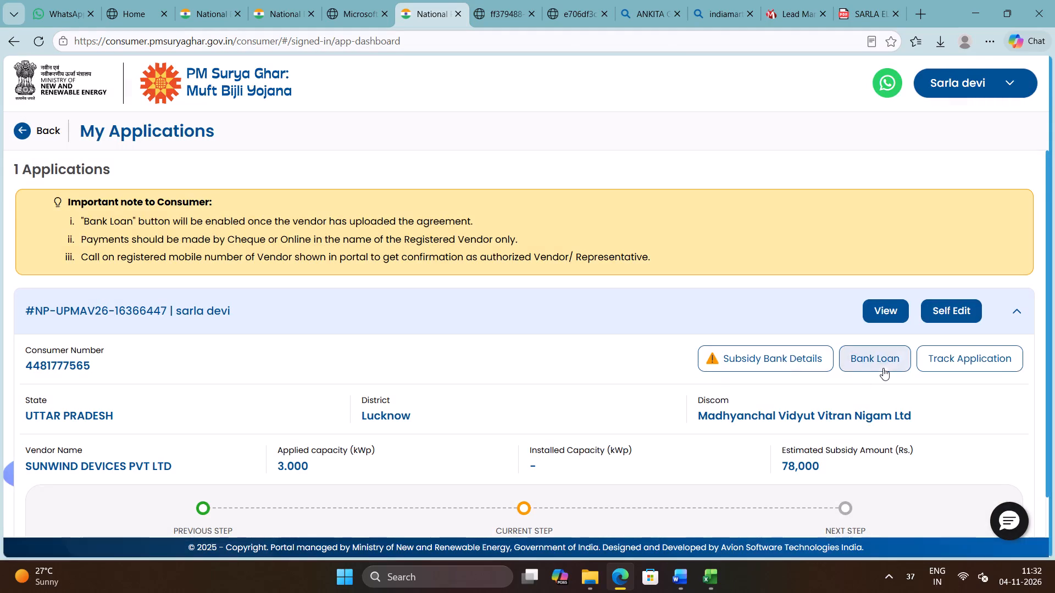
pyautogui.click(634, 424)
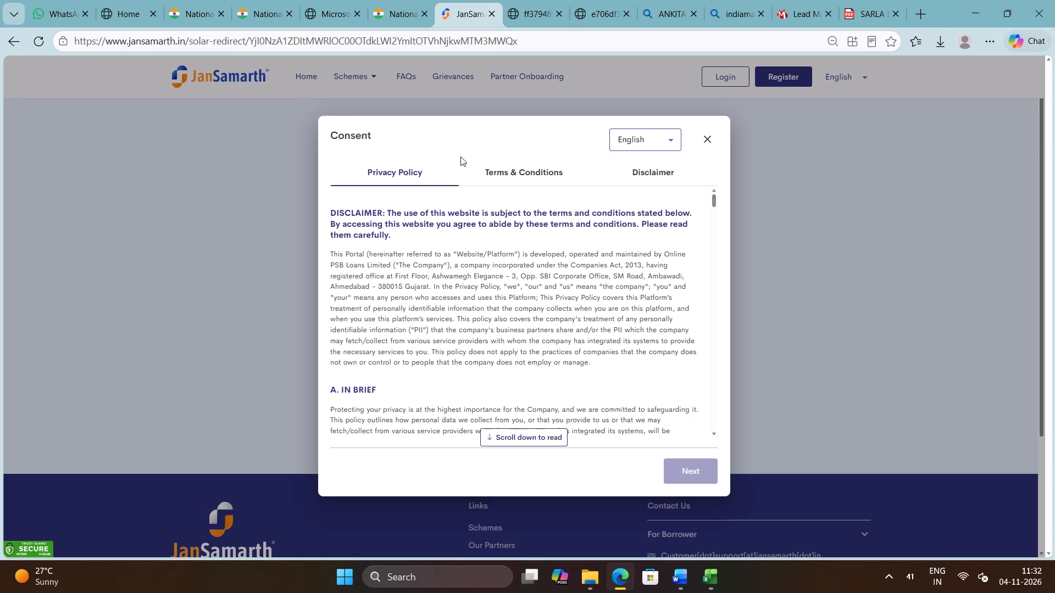
# Read through the Privacy Policy and the Terms & Conditions in the JanSamarth consent and advance past both.
pyautogui.scroll(-5, 549, 365)
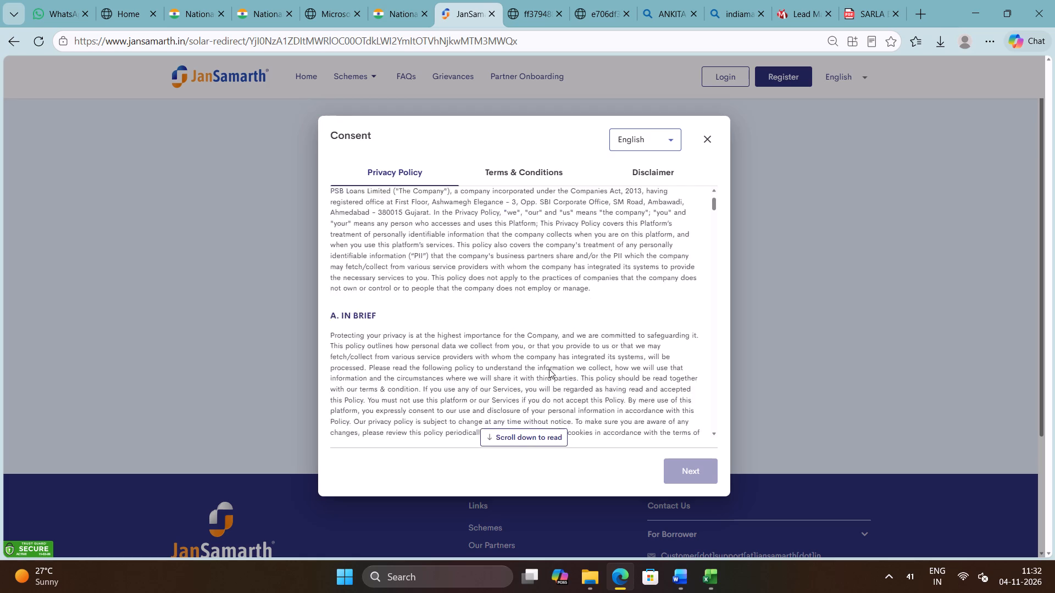
pyautogui.scroll(-20, 549, 369)
pyautogui.scroll(-20, 549, 369)
pyautogui.scroll(-20, 549, 369)
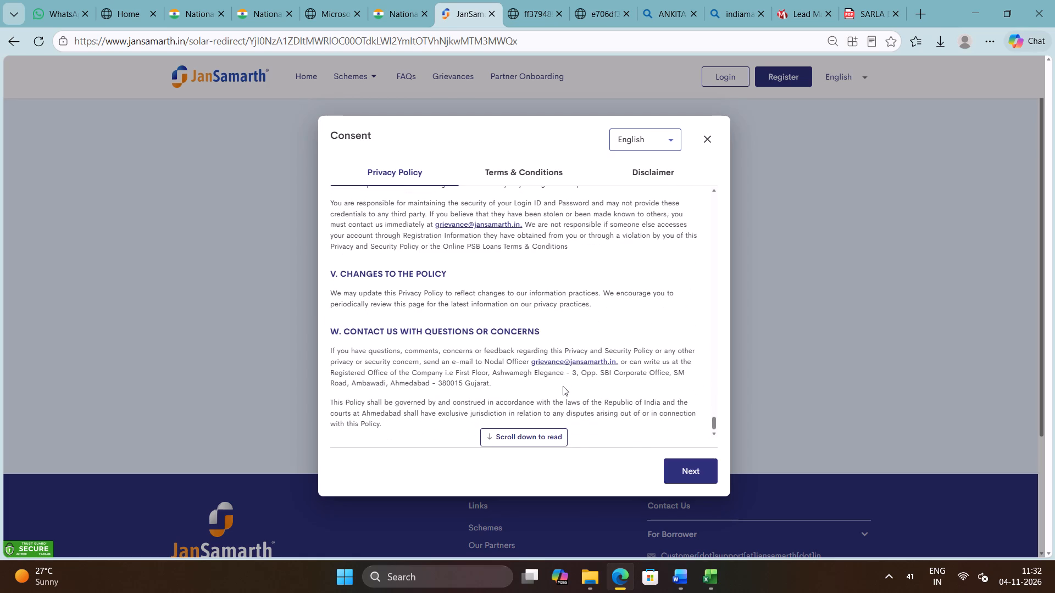
pyautogui.scroll(-5, 563, 386)
pyautogui.click(690, 469)
pyautogui.scroll(-20, 577, 380)
pyautogui.scroll(-5, 577, 380)
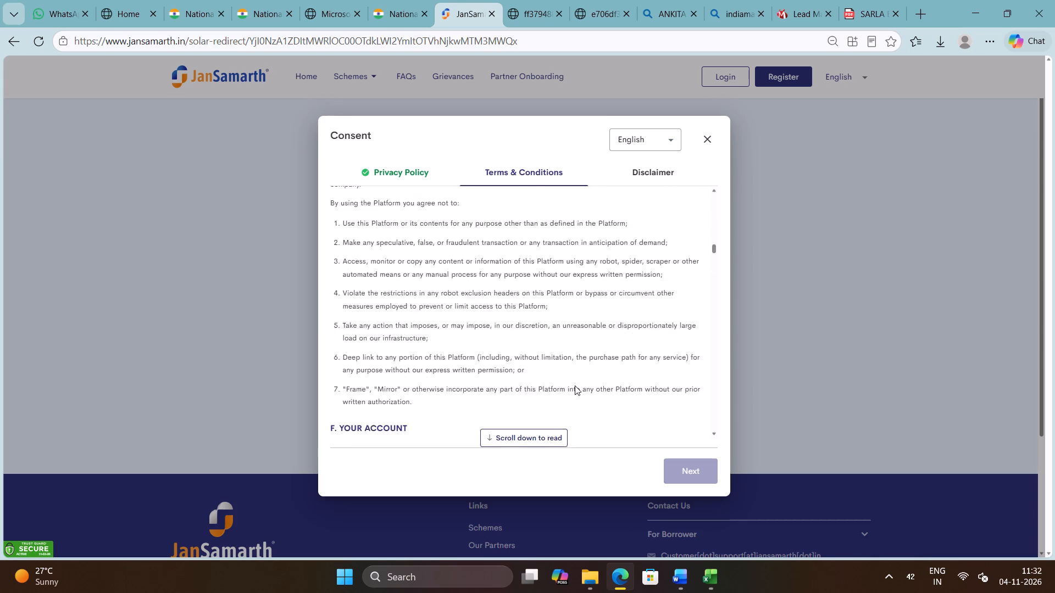
pyautogui.scroll(-20, 575, 385)
pyautogui.scroll(-20, 575, 385)
pyautogui.scroll(-20, 575, 385)
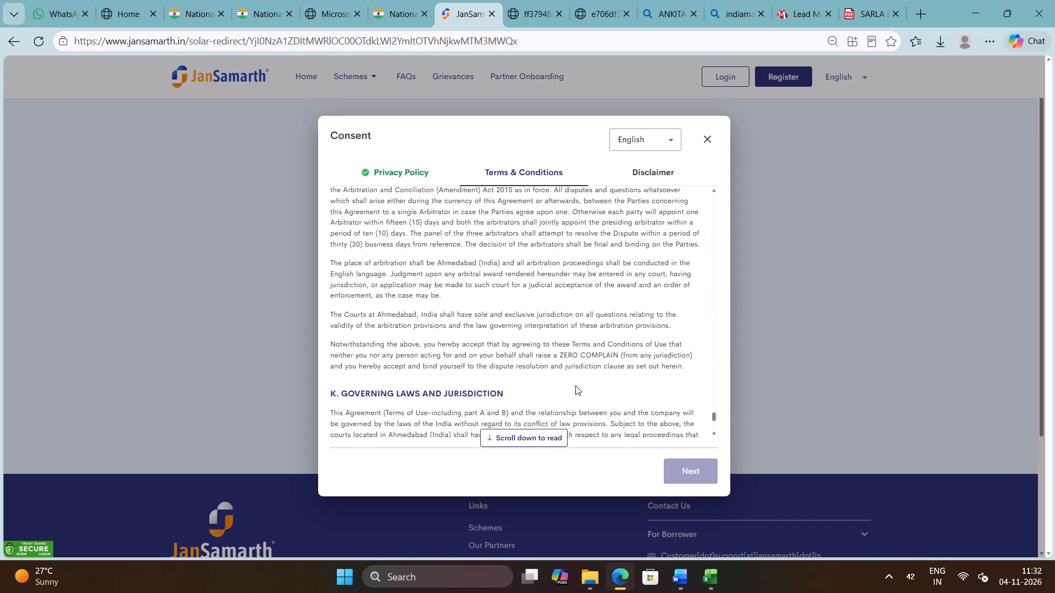
pyautogui.scroll(-14, 575, 385)
pyautogui.click(694, 468)
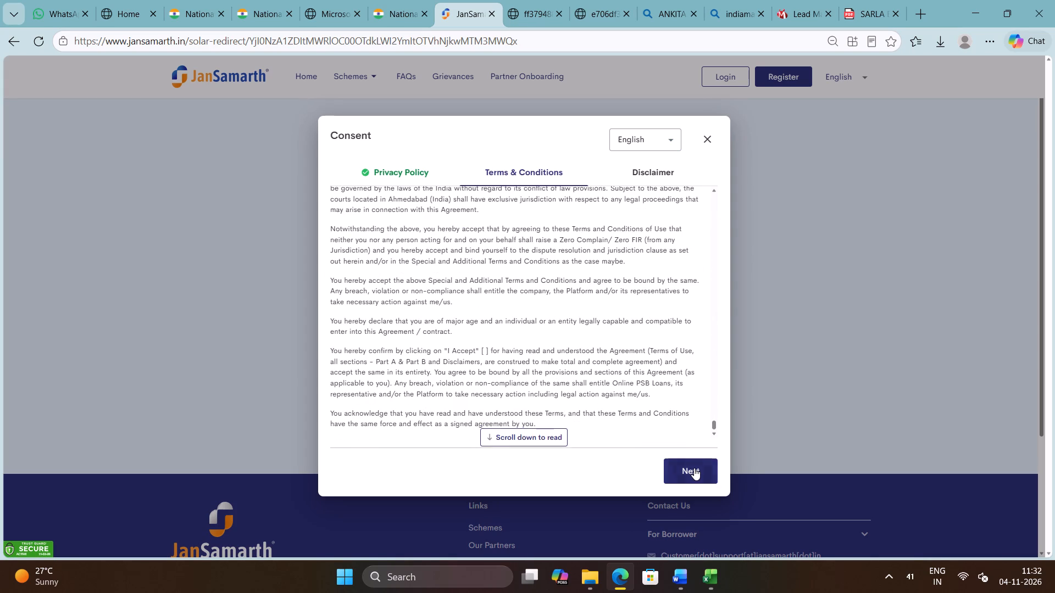
# Read through the Disclaimer, tick the declaration that all three consent documents were read and understood, and agree.
pyautogui.scroll(-20, 561, 350)
pyautogui.scroll(-16, 561, 350)
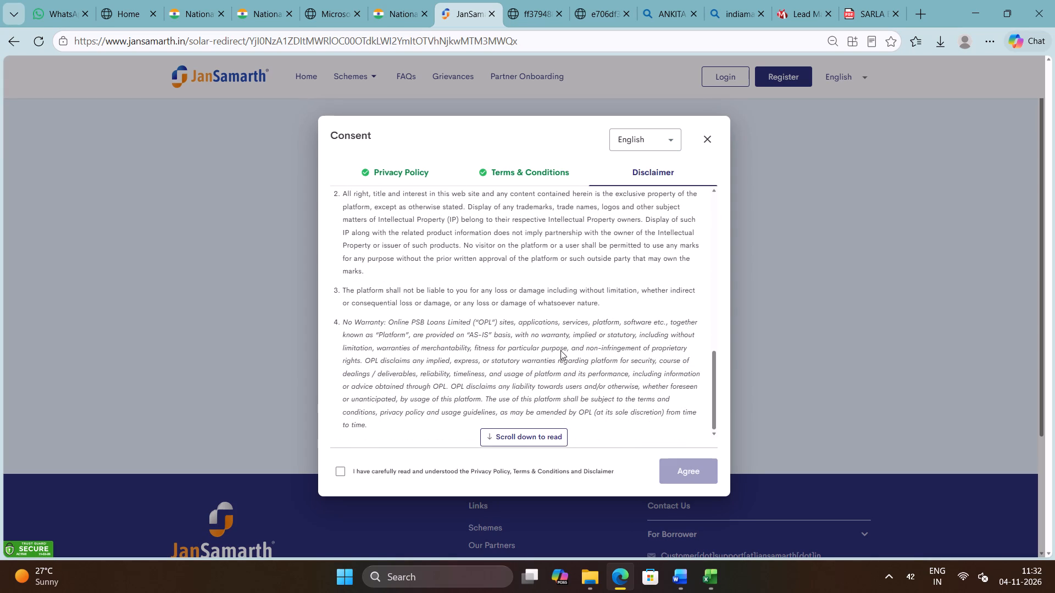
pyautogui.scroll(-7, 592, 378)
pyautogui.click(341, 471)
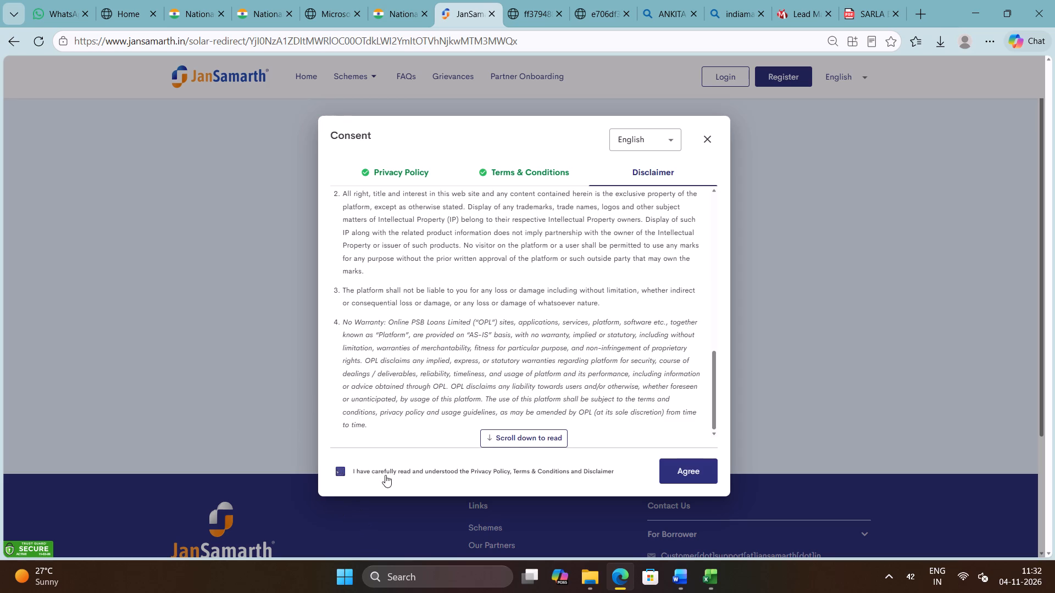
pyautogui.scroll(-15, 581, 357)
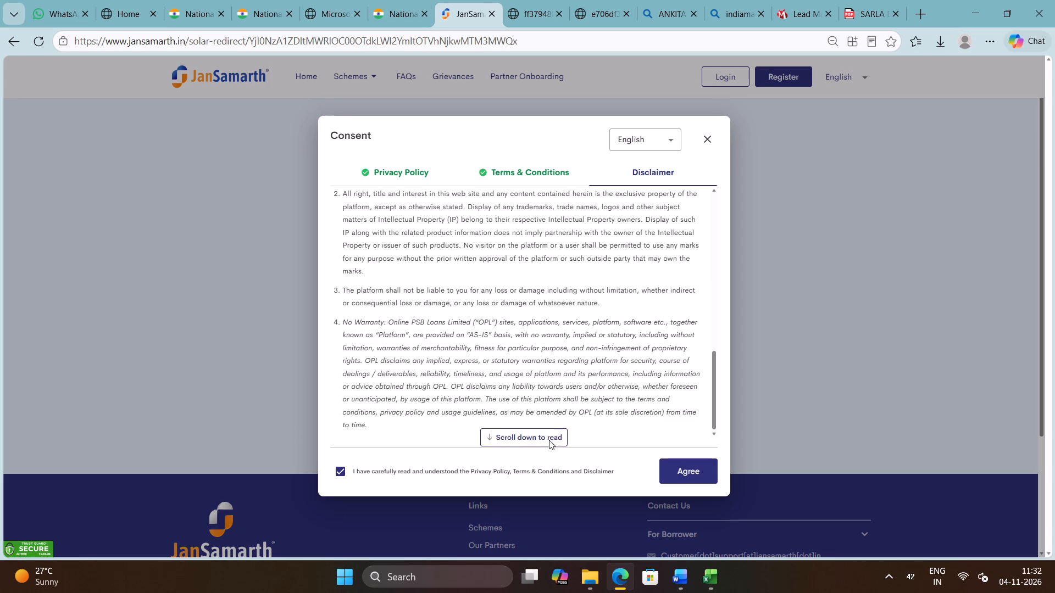
pyautogui.click(548, 439)
pyautogui.click(542, 433)
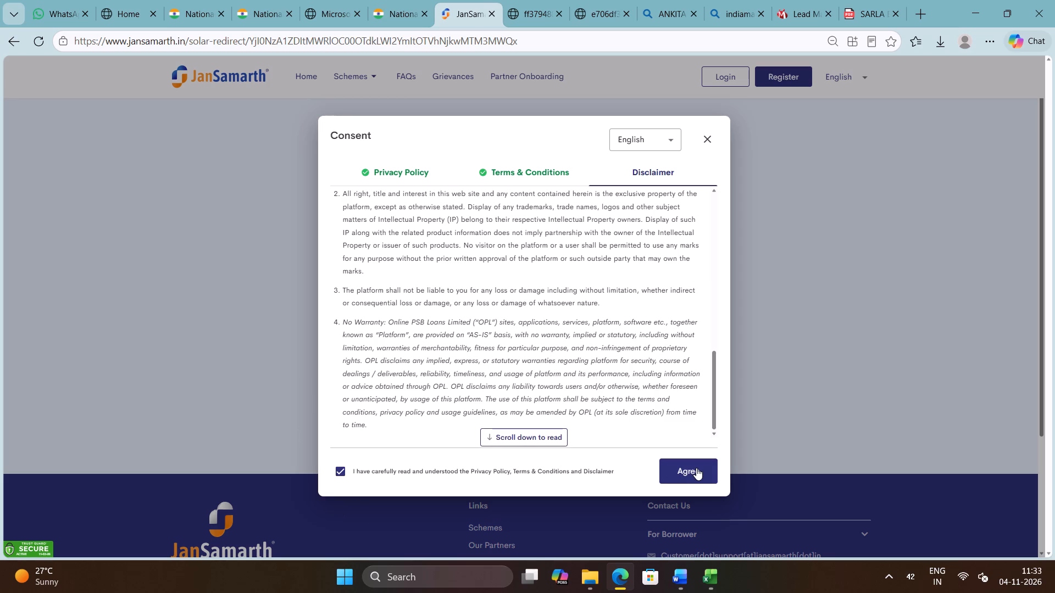
pyautogui.click(696, 468)
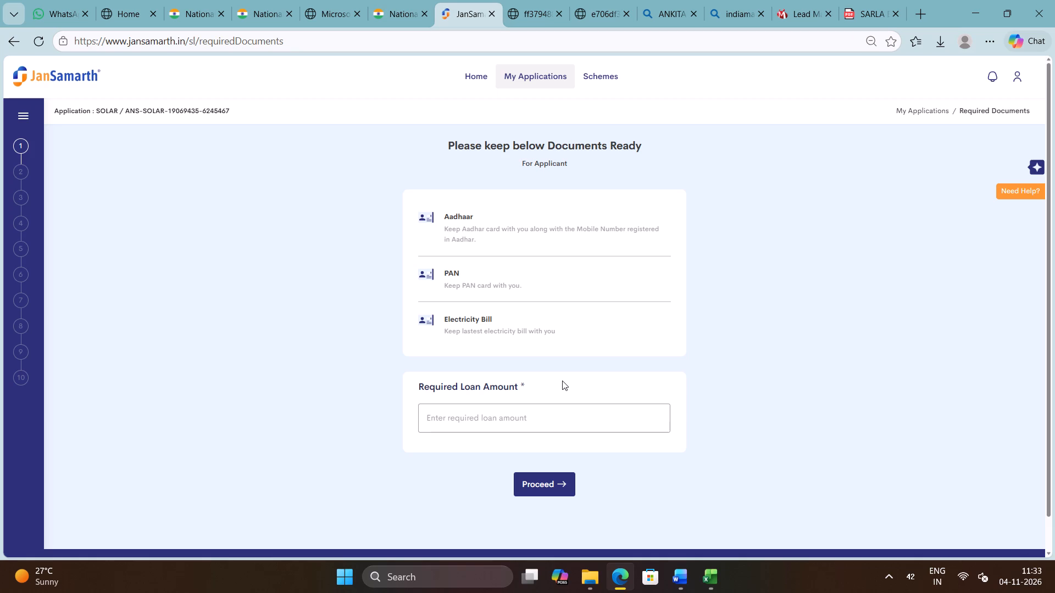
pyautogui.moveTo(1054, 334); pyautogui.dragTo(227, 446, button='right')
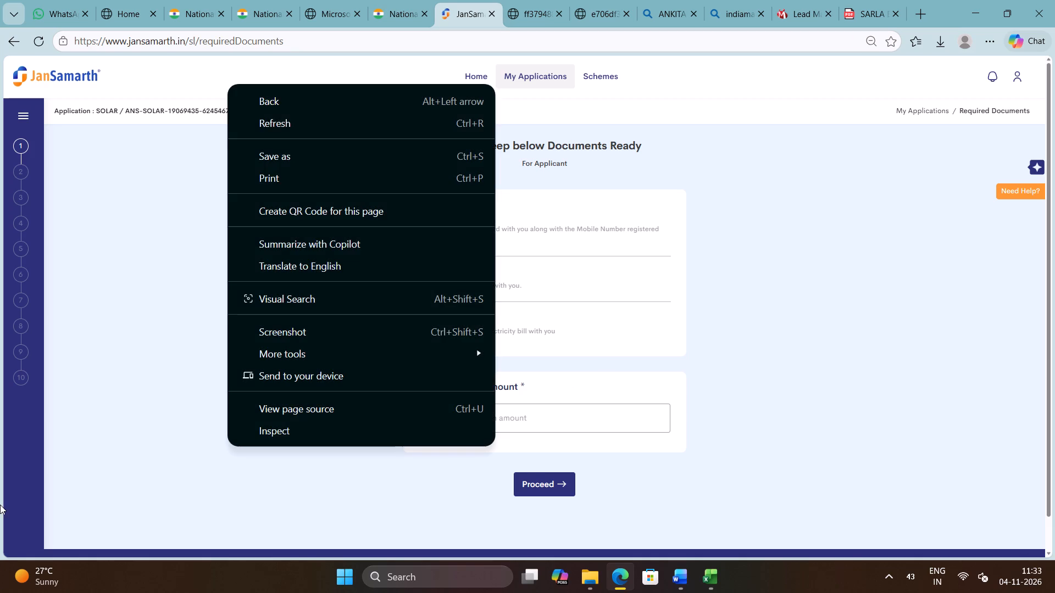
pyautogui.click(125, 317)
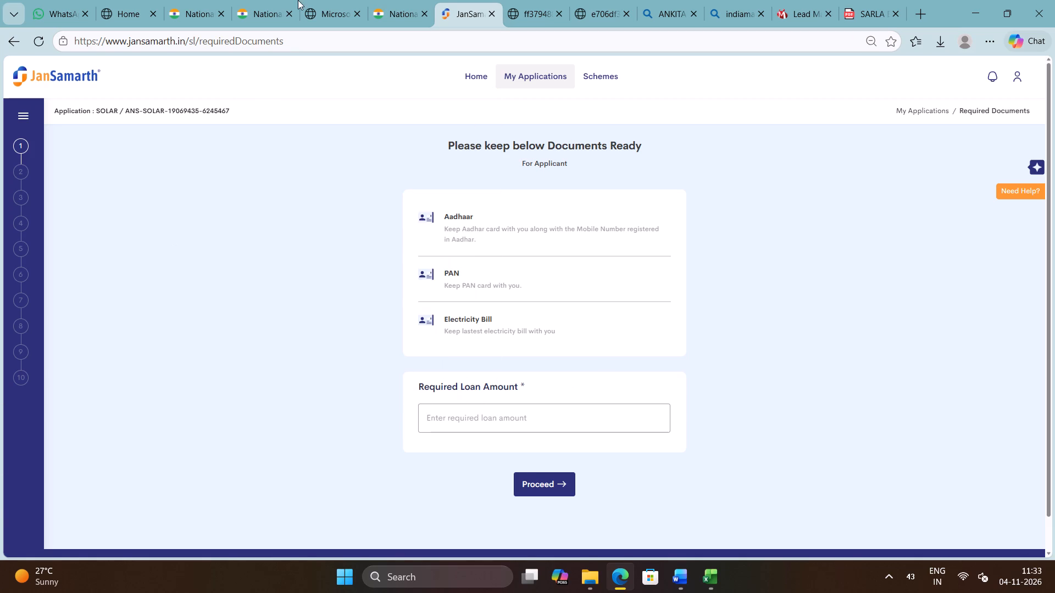
# Return to the vendor portal's My Application list and search the page for SUNIL.
pyautogui.click(259, 3)
pyautogui.scroll(-1, 919, 328)
pyautogui.scroll(6, 968, 211)
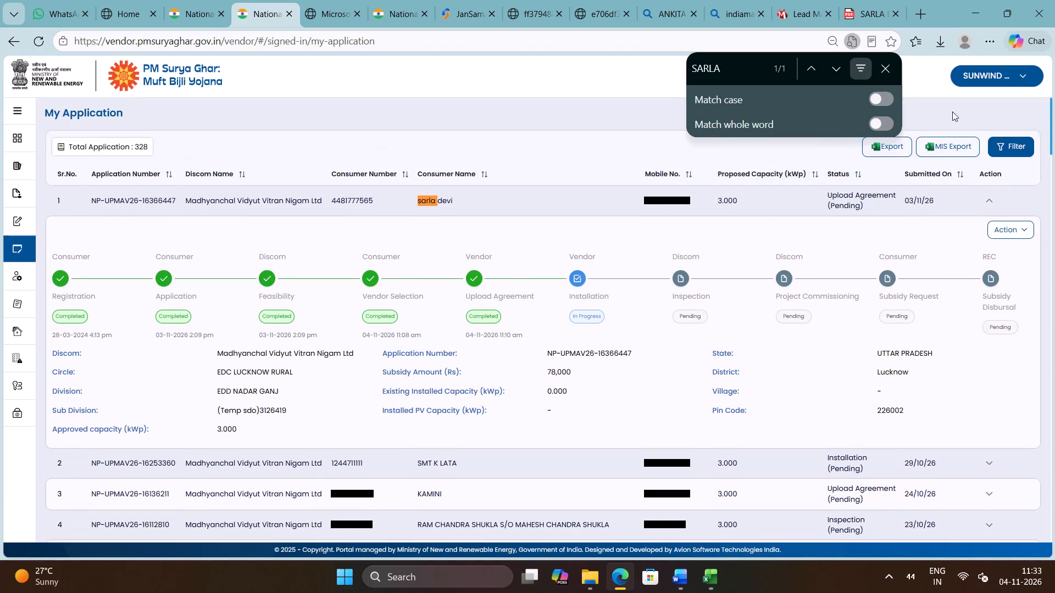
pyautogui.scroll(5, 959, 149)
pyautogui.click(882, 62)
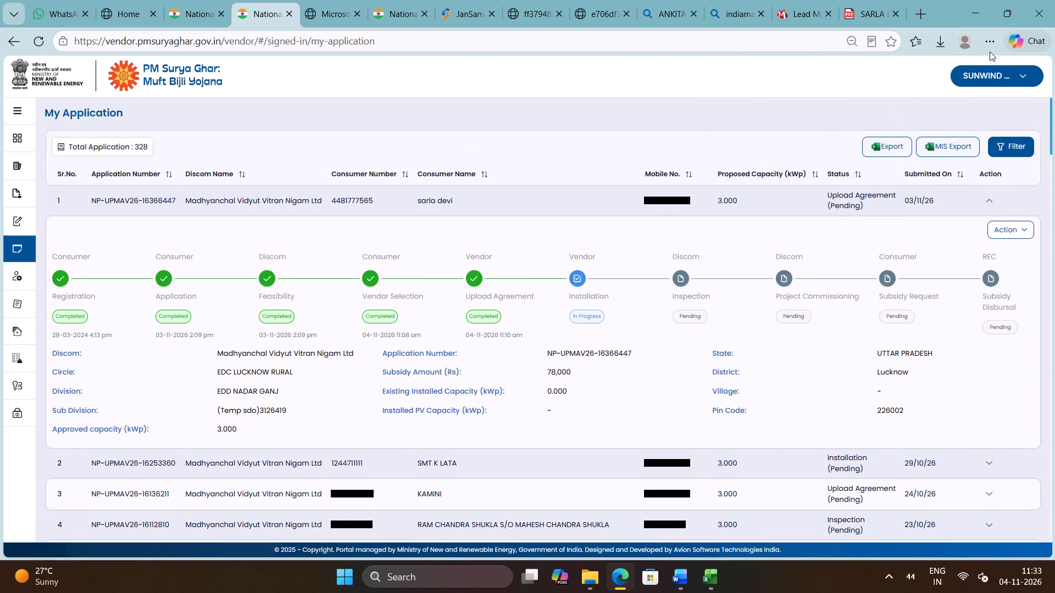
pyautogui.click(985, 34)
pyautogui.scroll(-6, 930, 215)
pyautogui.click(807, 430)
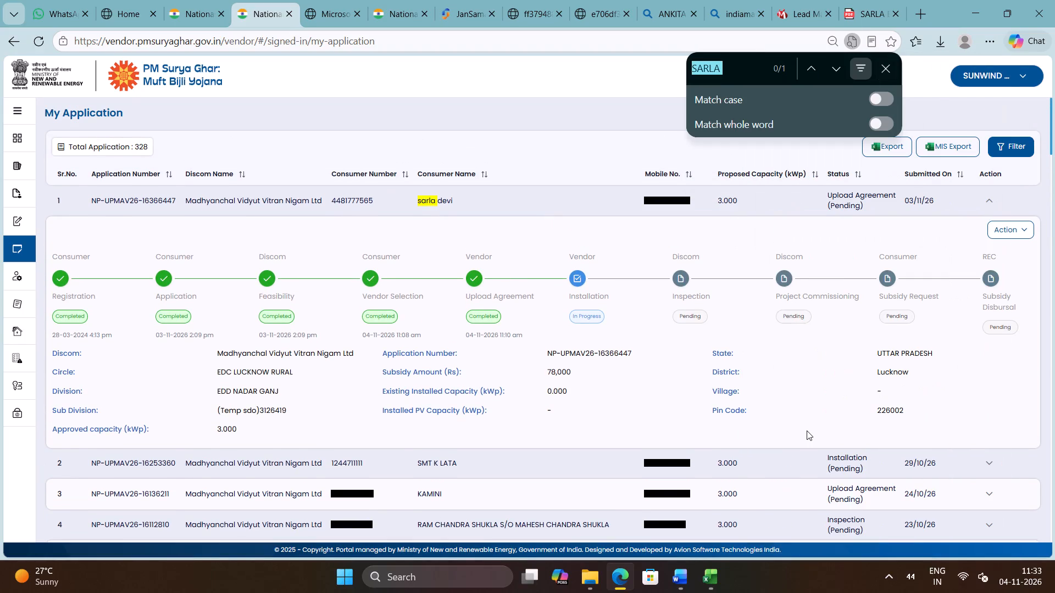
pyautogui.press('c')
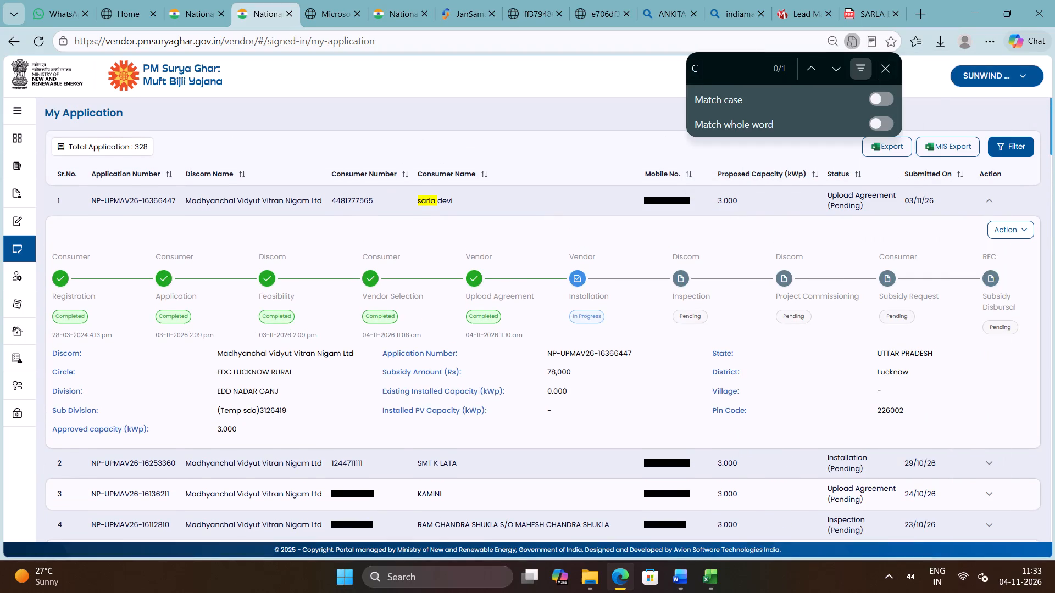
pyautogui.press('BackSpace')
pyautogui.write('SUNIL')
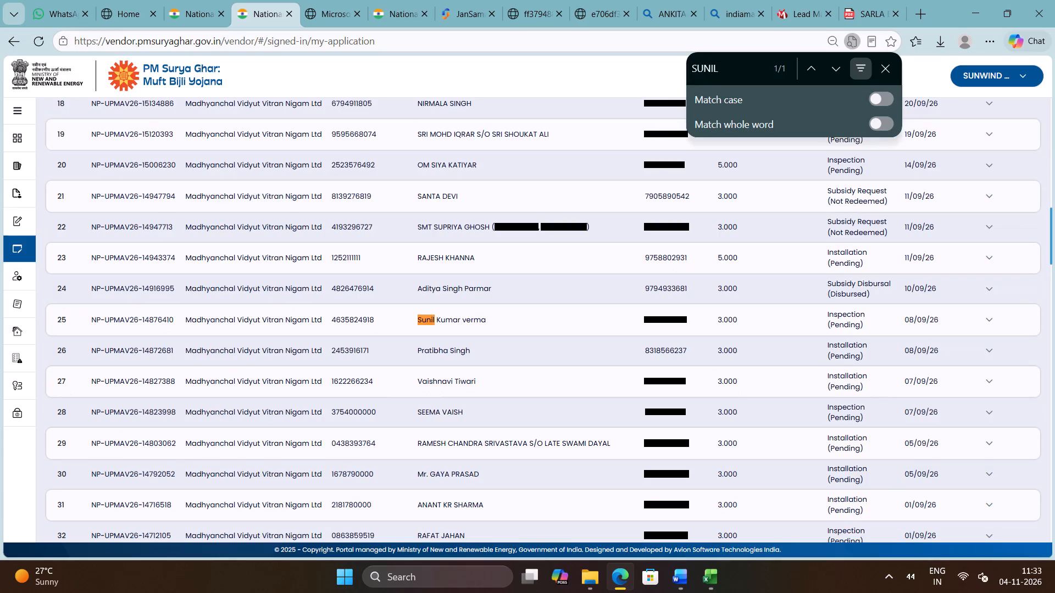